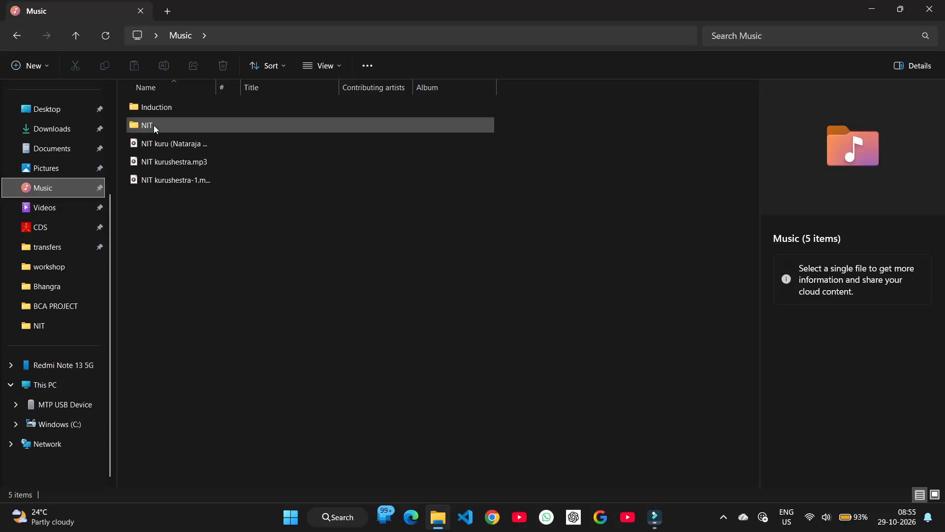
Open the NIT folder inside Music and delete 4 Chhatri.mp3.
{"action": "left_click", "coordinate": [154, 125]}
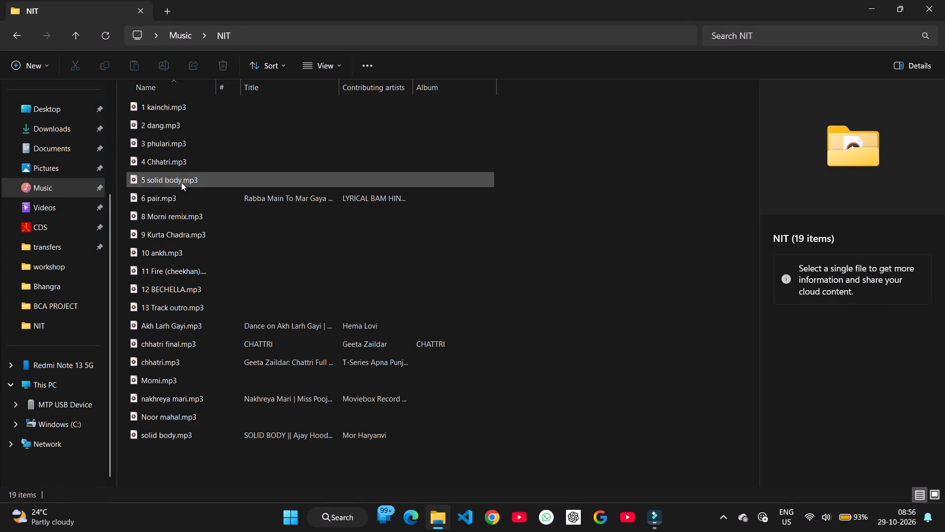
{"action": "left_click", "coordinate": [181, 161]}
{"action": "key", "text": "Delete"}
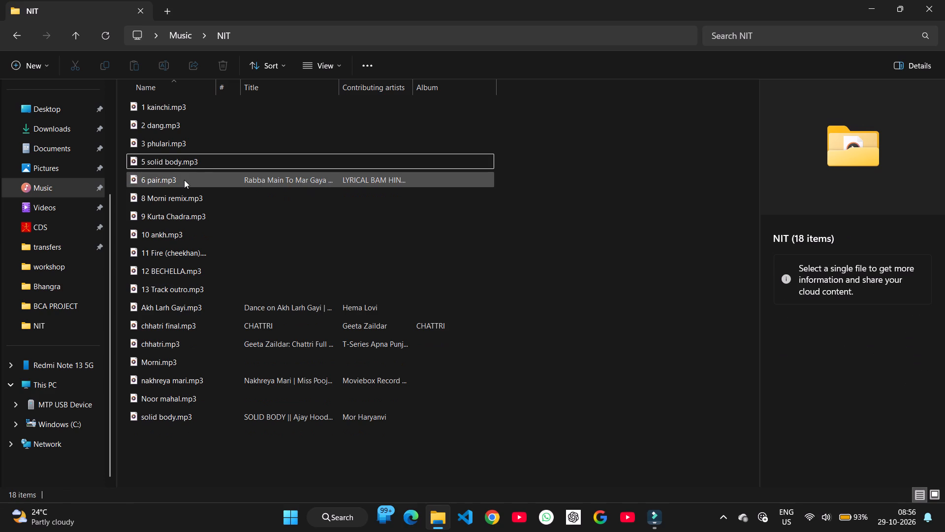
Open 6 pair.mp3 in the media player to identify it, close the player and delete the file.
{"action": "double_click", "coordinate": [184, 180]}
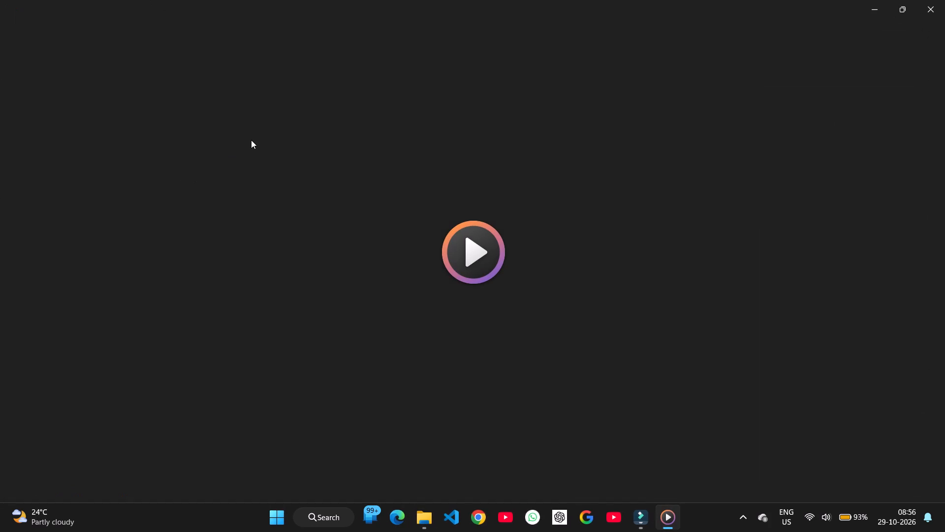
{"action": "left_click", "coordinate": [944, 0]}
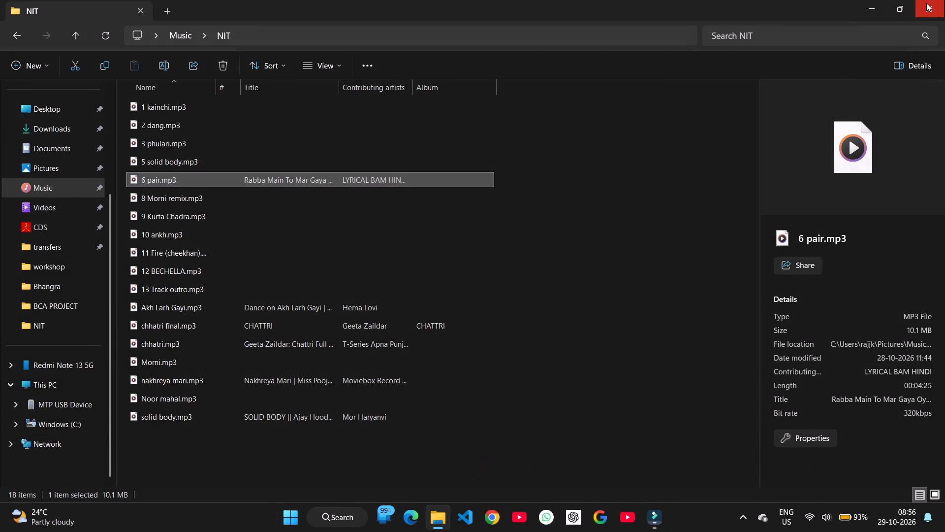
{"action": "key", "text": "Delete"}
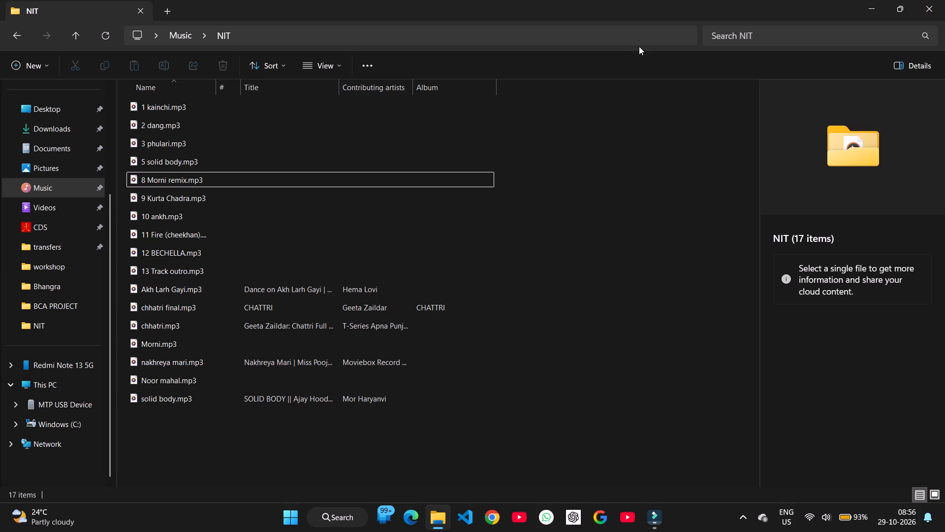
Delete 9 Kurta Chadra.mp3 from the NIT folder.
{"action": "left_click", "coordinate": [210, 195]}
{"action": "key", "text": "Delete"}
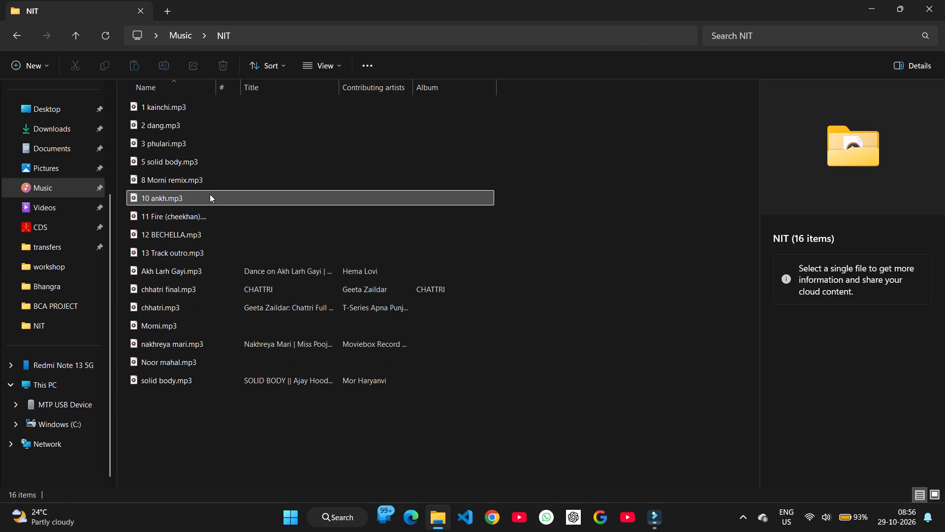
Look over the tracks from 10 ankh to 13 Track outro and delete chhatri.mp3 from the NIT folder.
{"action": "left_click", "coordinate": [207, 199]}
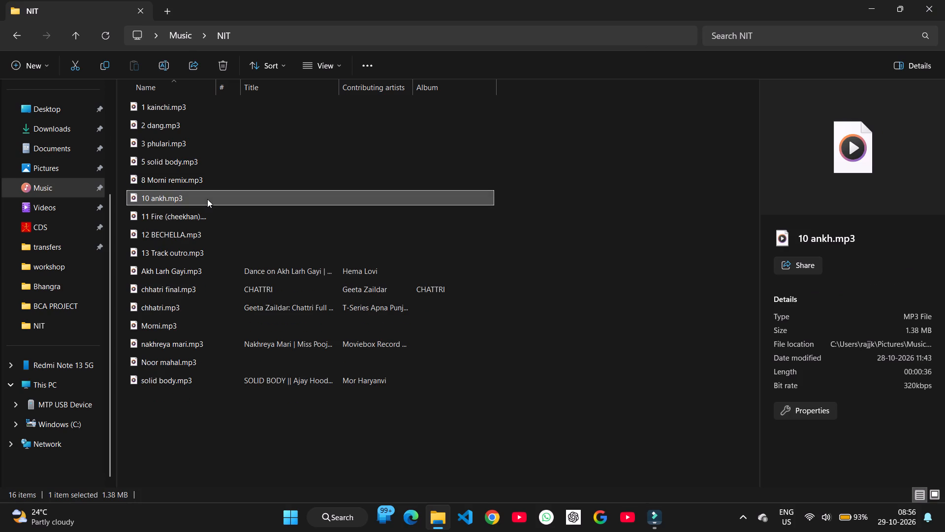
{"action": "left_click", "coordinate": [206, 211]}
{"action": "left_click", "coordinate": [197, 237]}
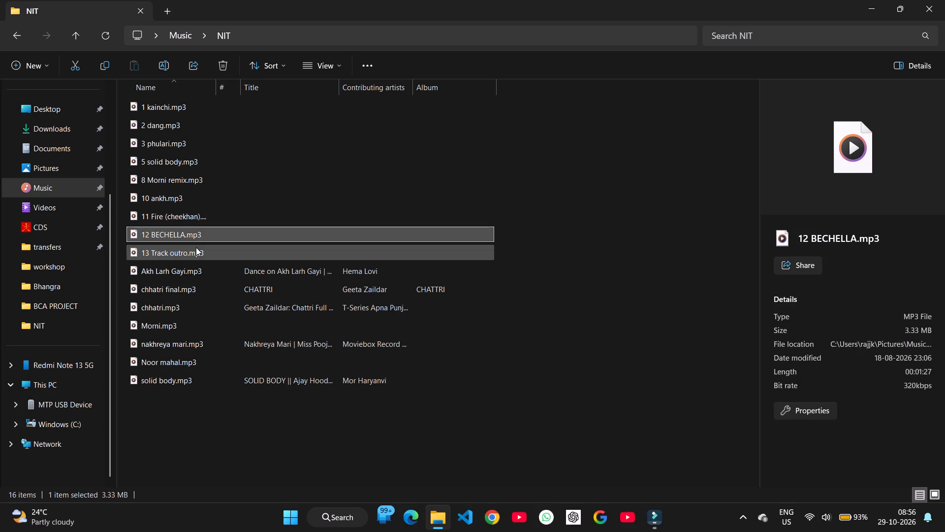
{"action": "left_click", "coordinate": [196, 247]}
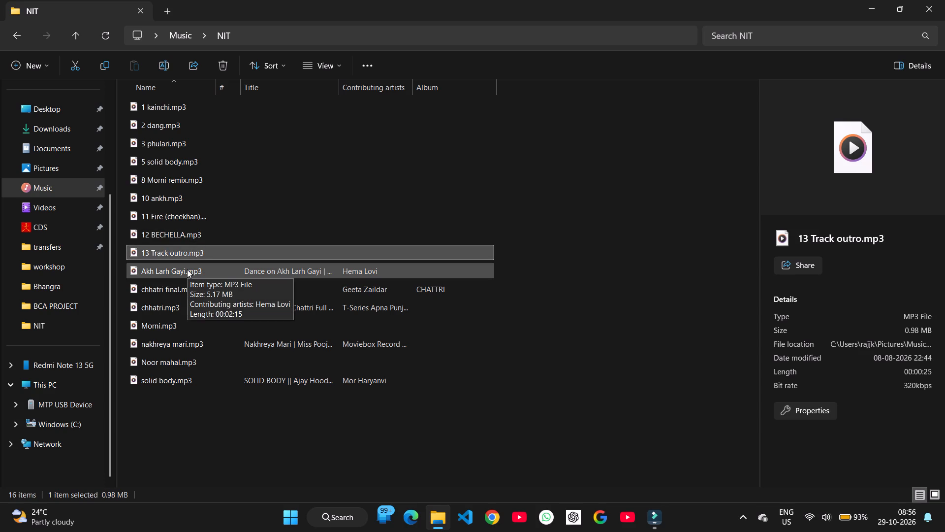
{"action": "left_click", "coordinate": [190, 441]}
{"action": "left_click", "coordinate": [186, 304]}
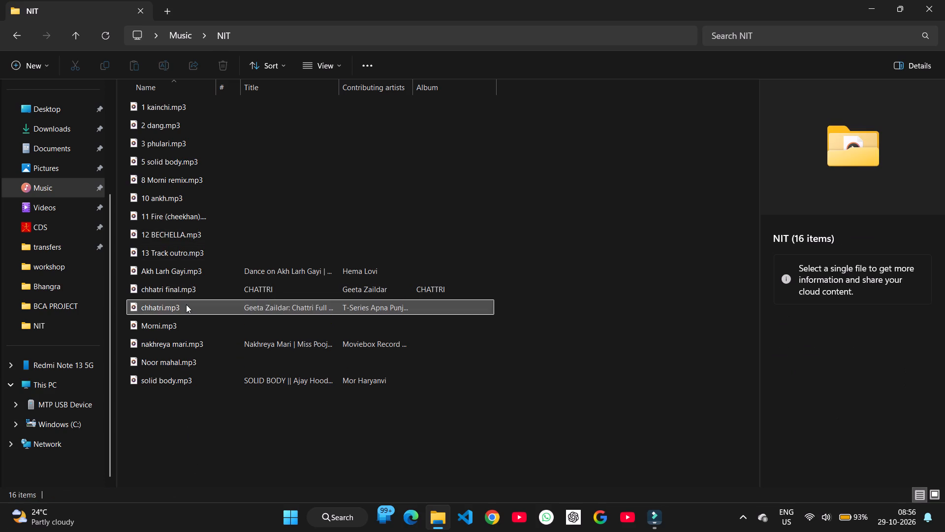
{"action": "key", "text": "Delete"}
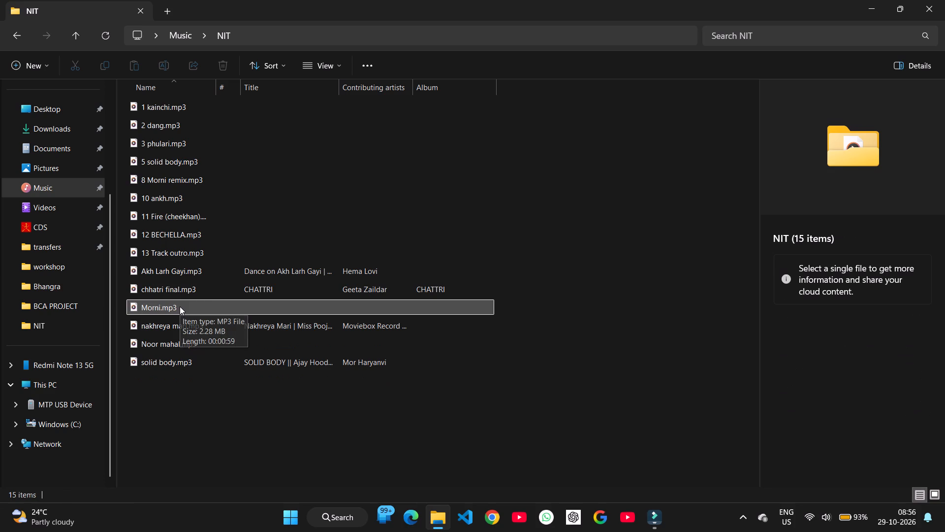
Play chhatri final.mp3, skip ahead to about 1:07 to check the song, and close the player.
{"action": "double_click", "coordinate": [189, 285]}
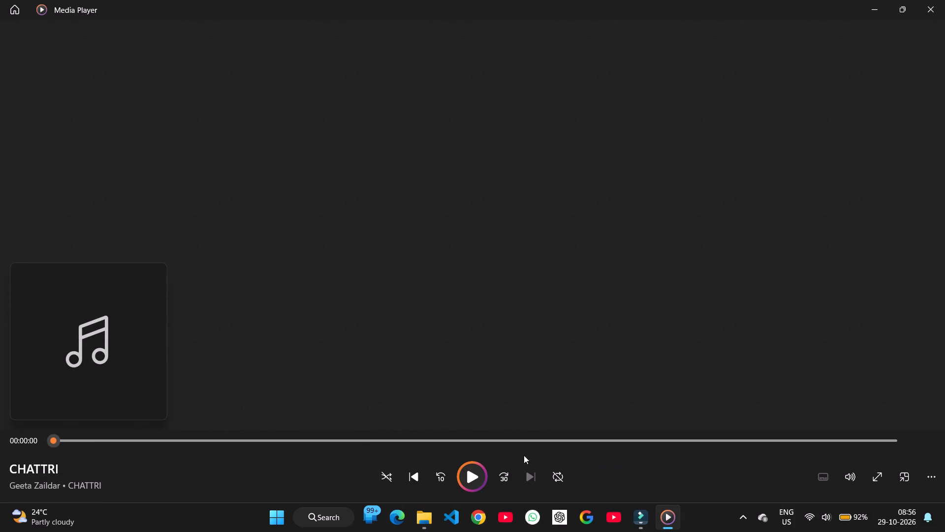
{"action": "left_click", "coordinate": [249, 439]}
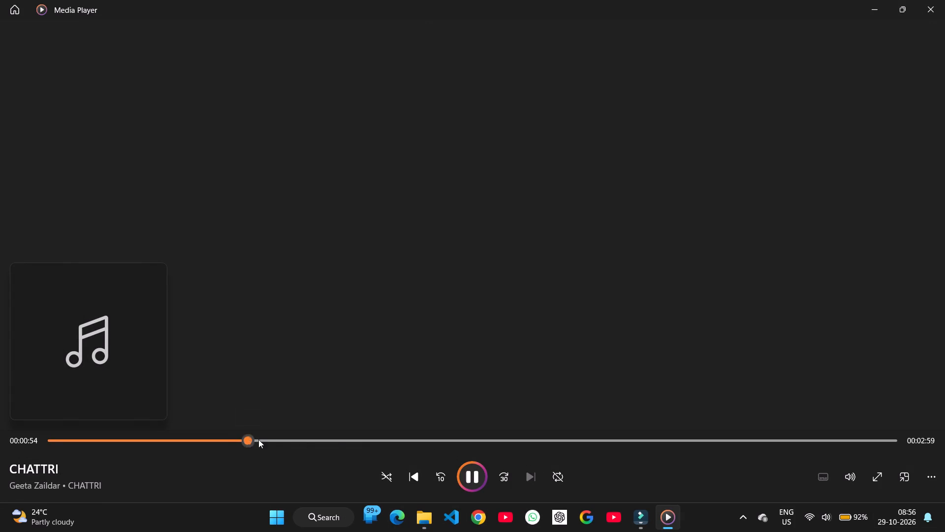
{"action": "left_click", "coordinate": [277, 440]}
{"action": "left_click", "coordinate": [300, 439]}
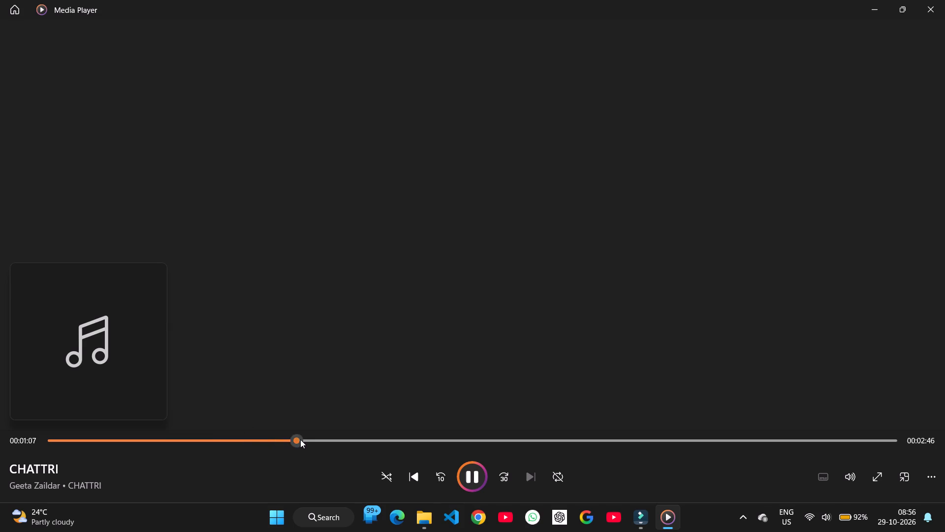
{"action": "left_click", "coordinate": [944, 0]}
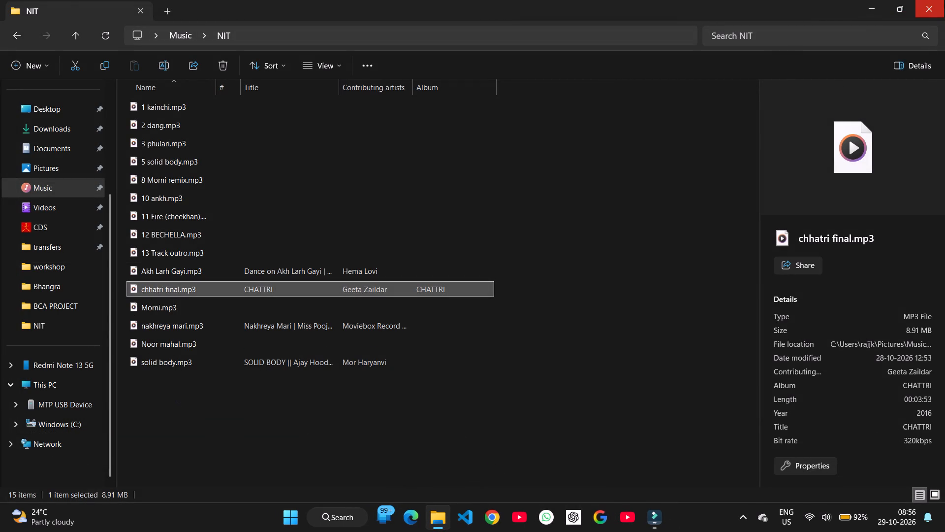
Delete 5 solid body.mp3 from the NIT folder.
{"action": "left_click", "coordinate": [170, 159]}
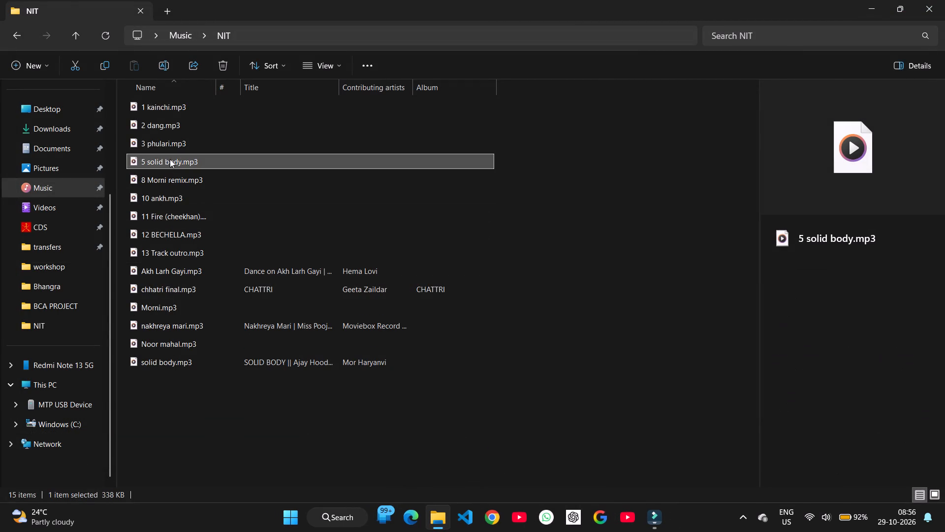
{"action": "key", "text": "Delete"}
Switch to Wondershare Filmora and delete the missing chhatri clip from the project media.
{"action": "left_click", "coordinate": [648, 510]}
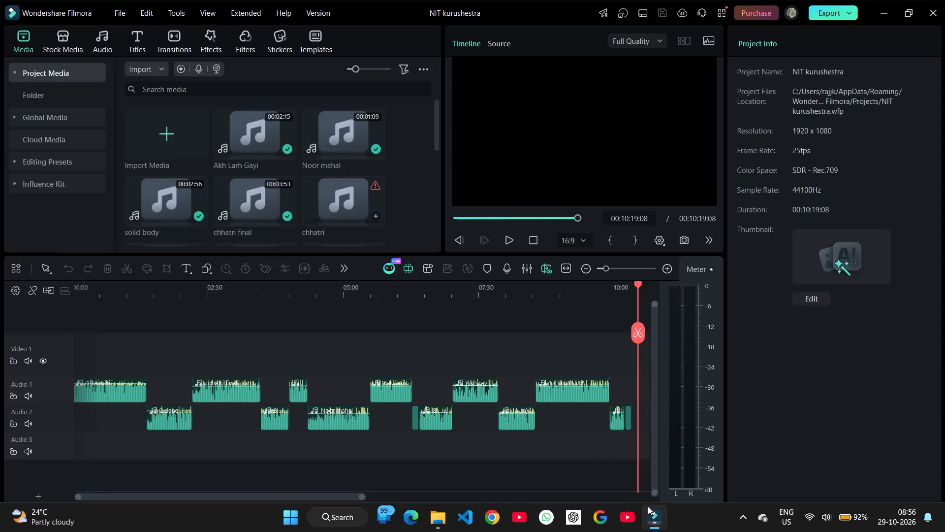
{"action": "right_click", "coordinate": [351, 198]}
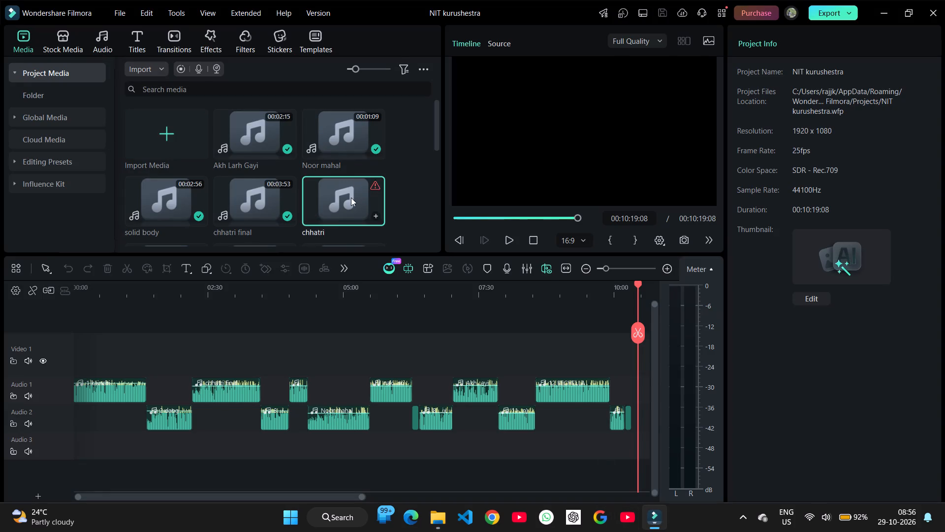
{"action": "left_click", "coordinate": [572, 263]}
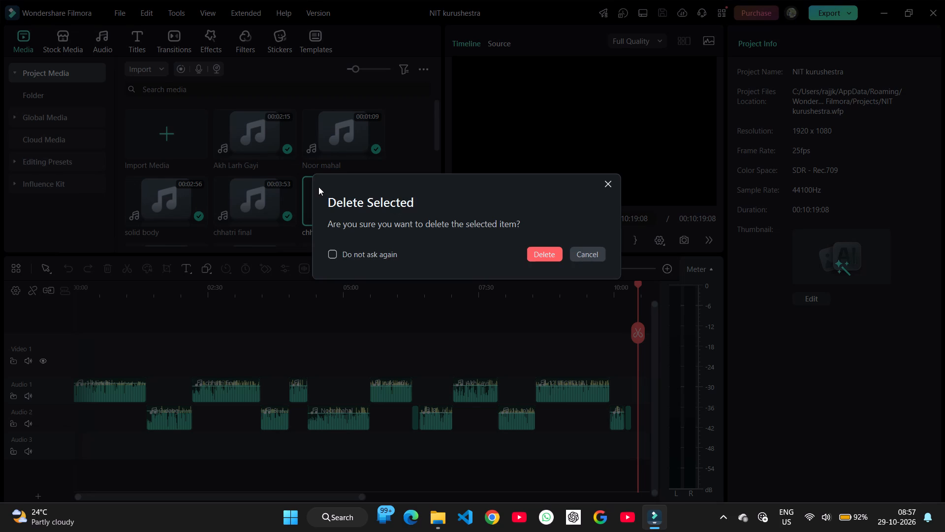
{"action": "left_click", "coordinate": [545, 260]}
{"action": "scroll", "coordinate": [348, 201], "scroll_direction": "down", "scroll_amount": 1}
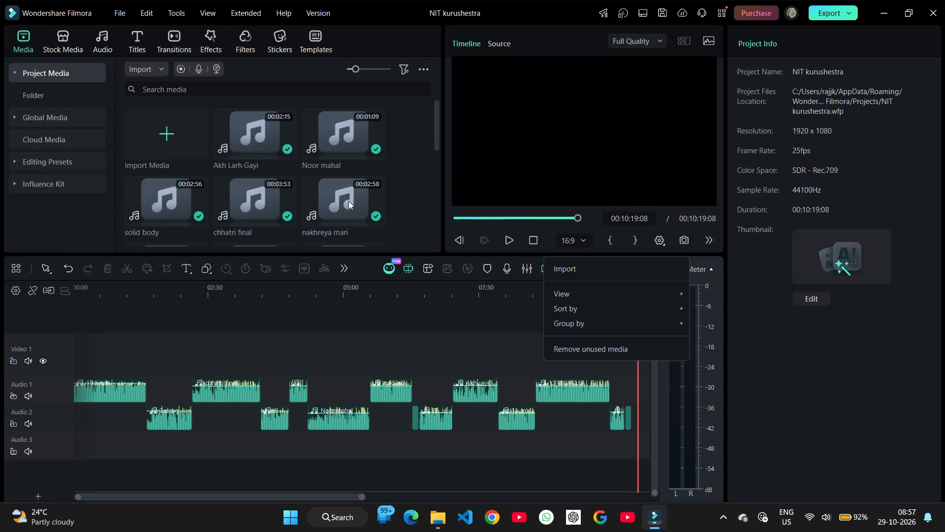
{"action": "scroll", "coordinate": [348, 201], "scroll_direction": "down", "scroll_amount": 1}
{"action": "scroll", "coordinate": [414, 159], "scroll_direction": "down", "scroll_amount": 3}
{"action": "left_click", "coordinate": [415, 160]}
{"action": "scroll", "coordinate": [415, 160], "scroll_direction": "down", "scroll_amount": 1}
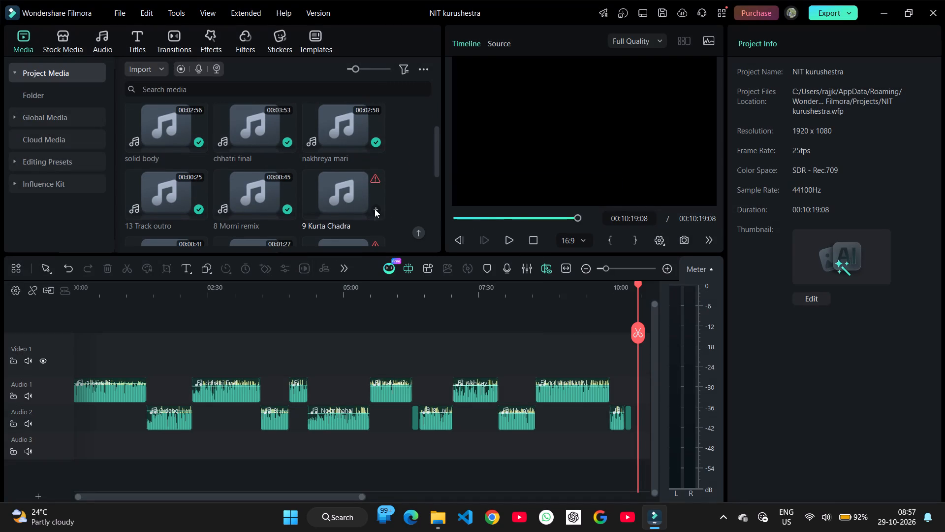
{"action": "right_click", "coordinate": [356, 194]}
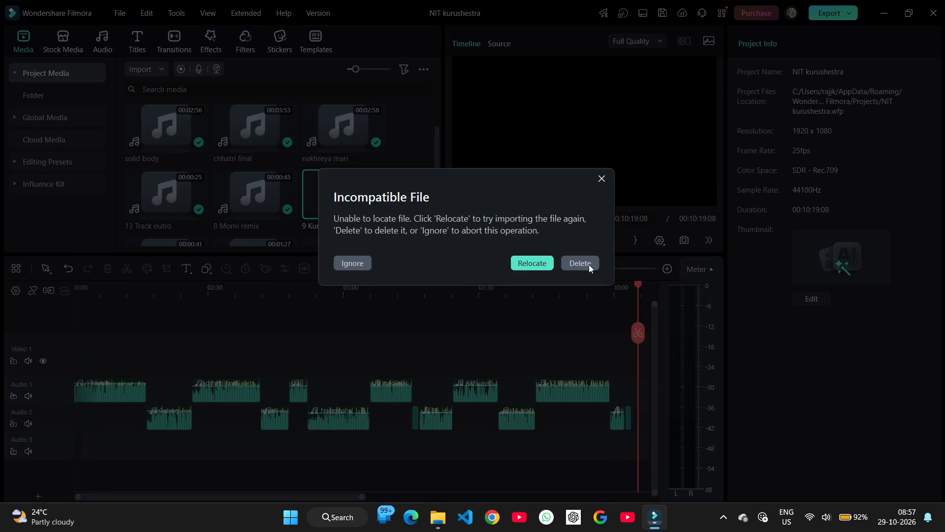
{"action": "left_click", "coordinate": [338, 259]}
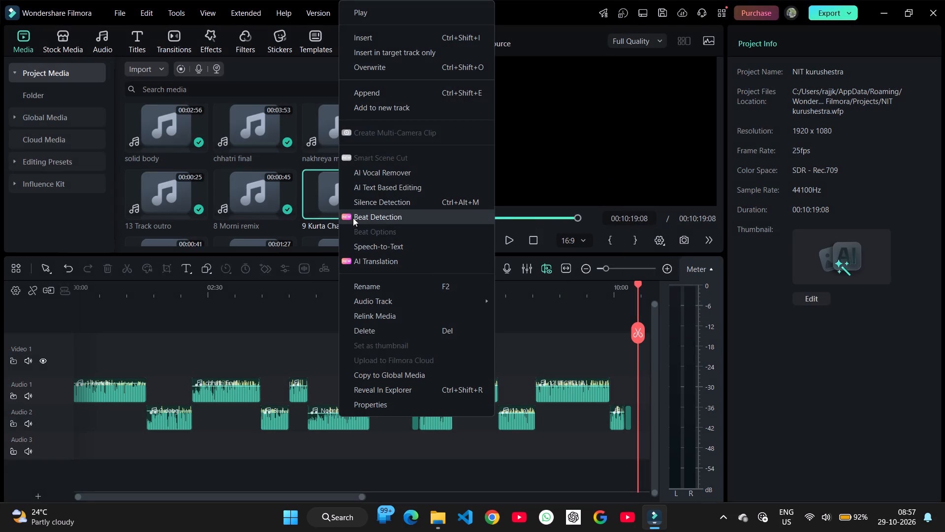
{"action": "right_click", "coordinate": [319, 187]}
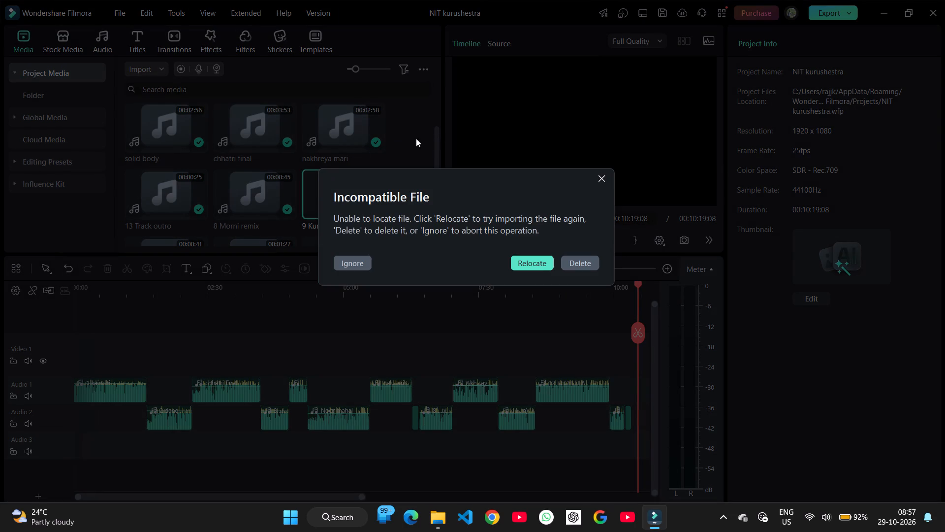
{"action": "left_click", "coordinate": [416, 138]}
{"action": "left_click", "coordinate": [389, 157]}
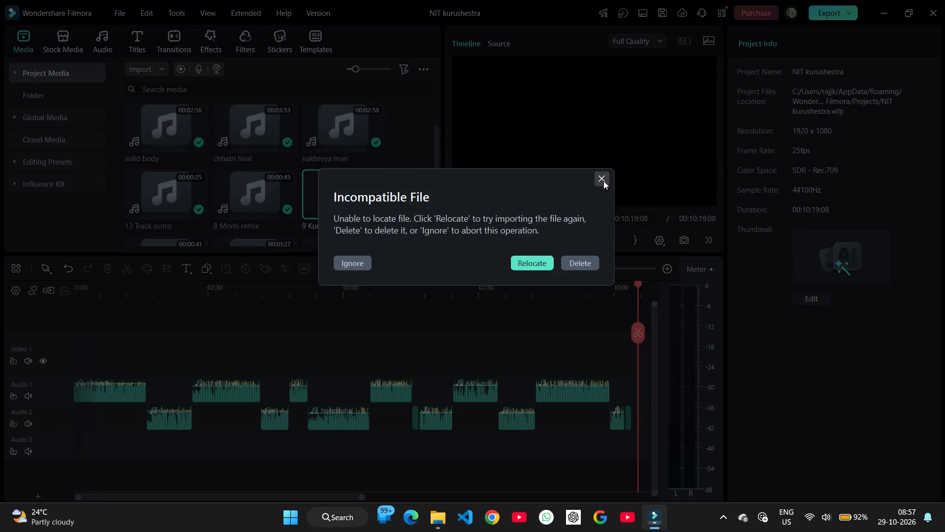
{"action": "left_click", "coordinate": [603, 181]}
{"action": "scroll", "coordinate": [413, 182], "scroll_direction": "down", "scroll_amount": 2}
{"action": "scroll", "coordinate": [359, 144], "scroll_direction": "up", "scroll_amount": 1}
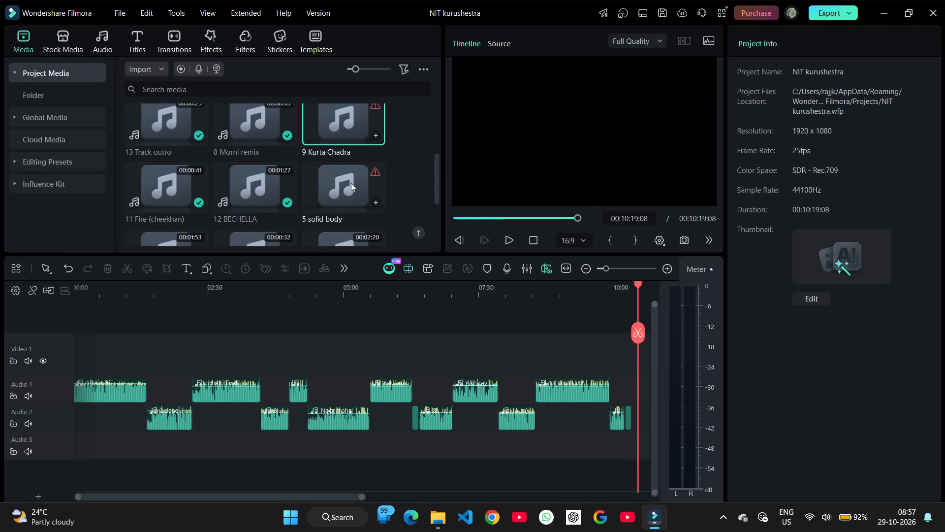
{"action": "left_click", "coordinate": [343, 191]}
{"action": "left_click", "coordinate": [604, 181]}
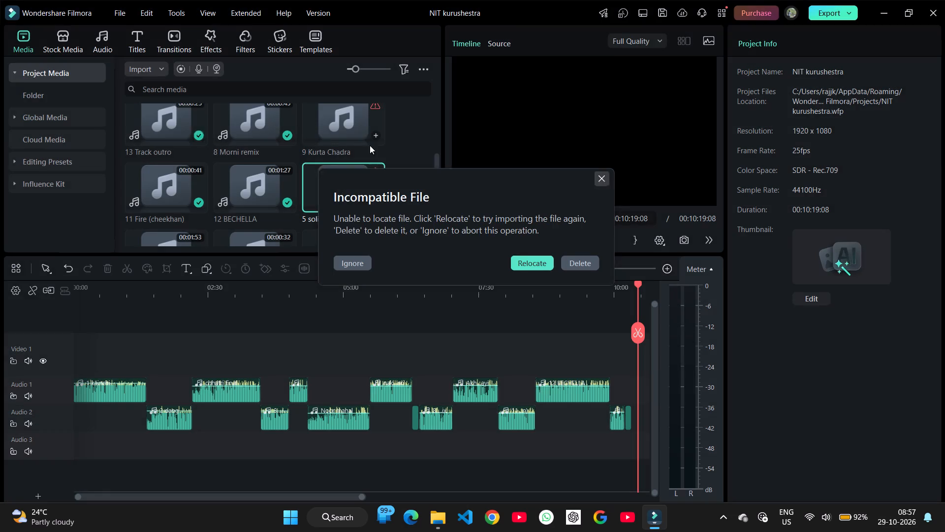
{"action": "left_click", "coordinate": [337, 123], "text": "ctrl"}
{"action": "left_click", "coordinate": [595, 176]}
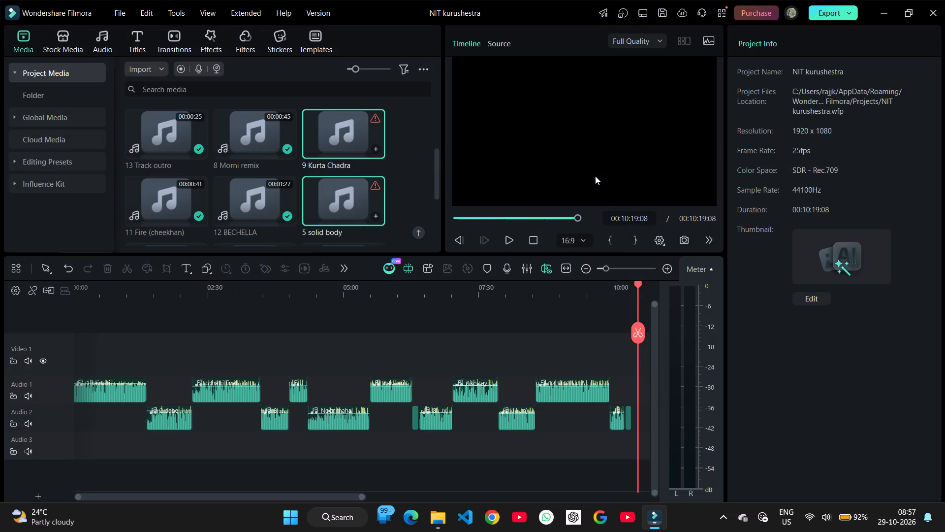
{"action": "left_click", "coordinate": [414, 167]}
Select the missing clips 9 Kurta Chadra, 5 solid body and 6 pair in the project media and delete them together.
{"action": "left_click", "coordinate": [365, 142], "text": "ctrl"}
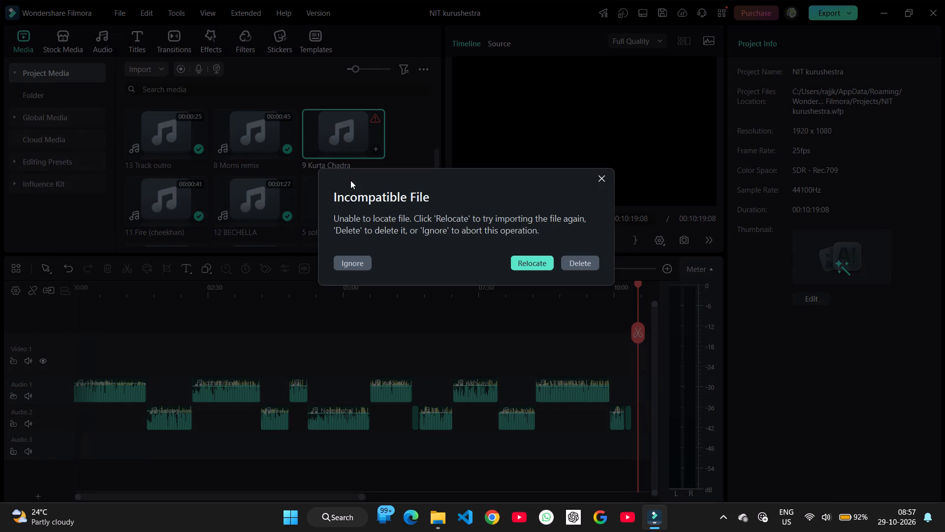
{"action": "left_click", "coordinate": [359, 266], "text": "ctrl"}
{"action": "left_click", "coordinate": [323, 200], "text": "ctrl"}
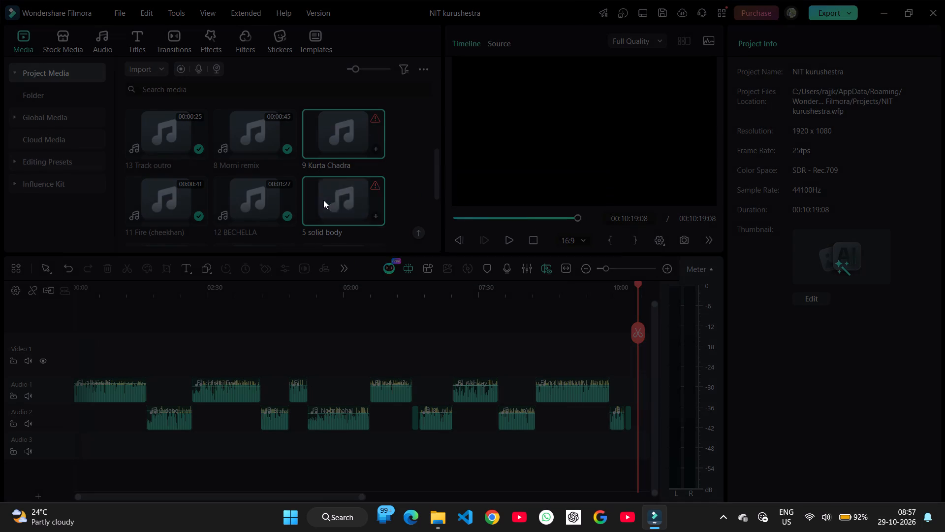
{"action": "left_click", "coordinate": [348, 259], "text": "ctrl"}
{"action": "scroll", "coordinate": [332, 194], "scroll_direction": "down", "scroll_amount": 1, "text": "ctrl"}
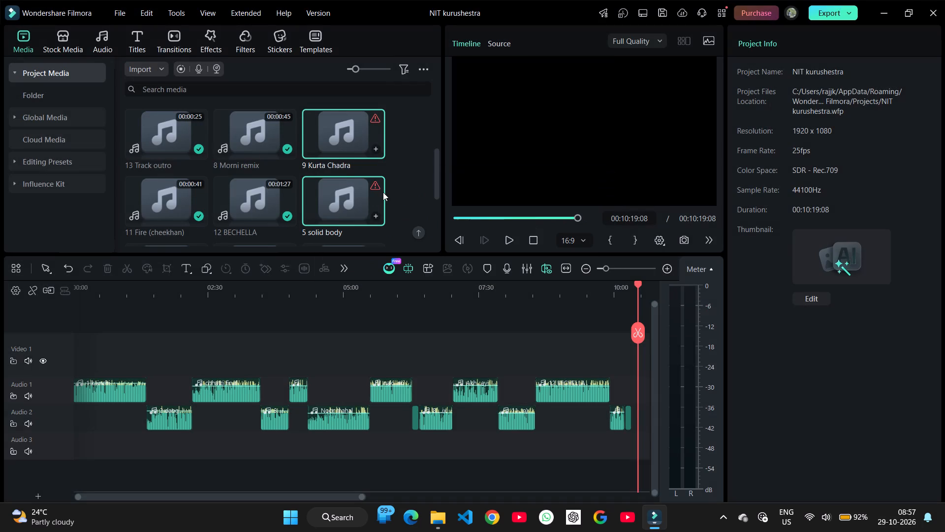
{"action": "scroll", "coordinate": [383, 192], "scroll_direction": "down", "scroll_amount": 3}
{"action": "left_click", "coordinate": [159, 211], "text": "ctrl"}
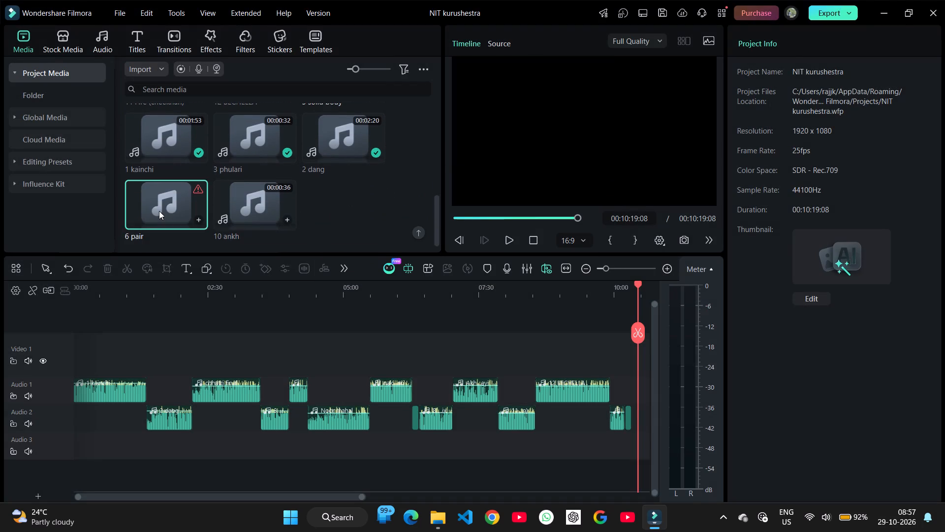
{"action": "left_click", "coordinate": [581, 260]}
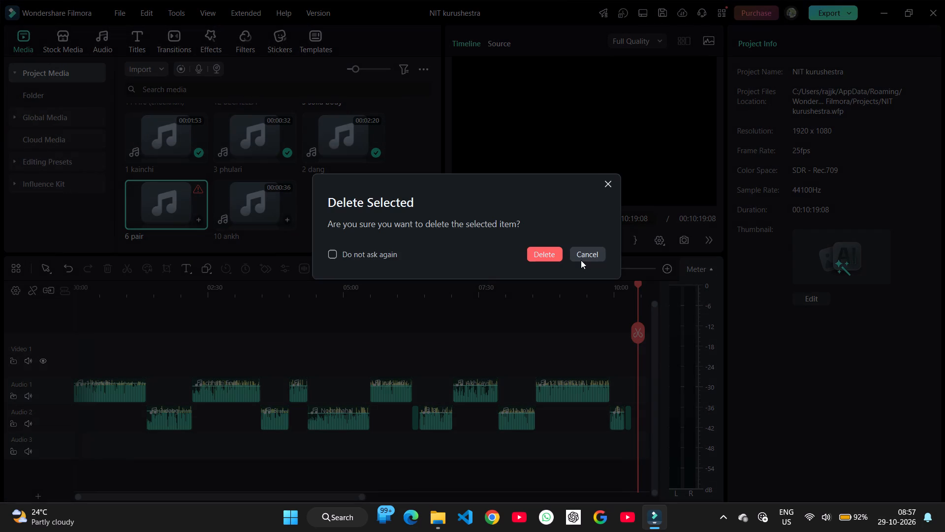
{"action": "left_click", "coordinate": [552, 255]}
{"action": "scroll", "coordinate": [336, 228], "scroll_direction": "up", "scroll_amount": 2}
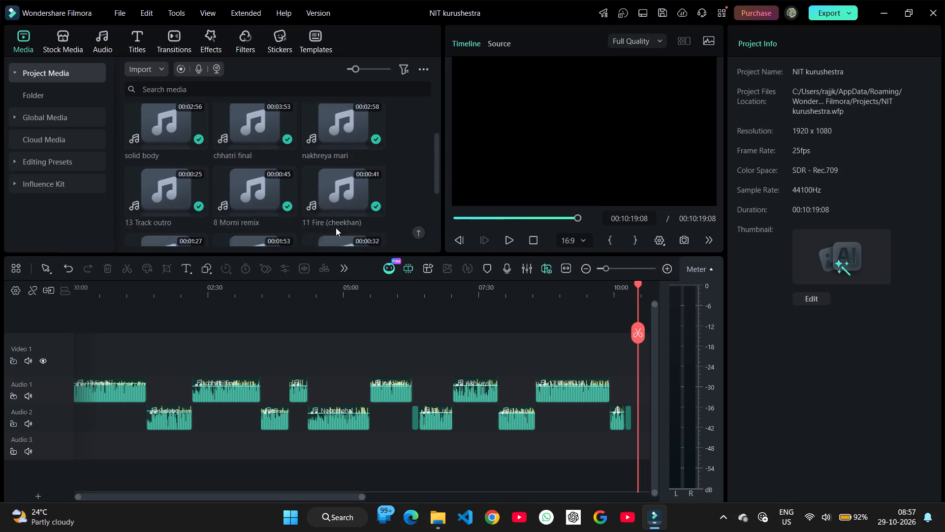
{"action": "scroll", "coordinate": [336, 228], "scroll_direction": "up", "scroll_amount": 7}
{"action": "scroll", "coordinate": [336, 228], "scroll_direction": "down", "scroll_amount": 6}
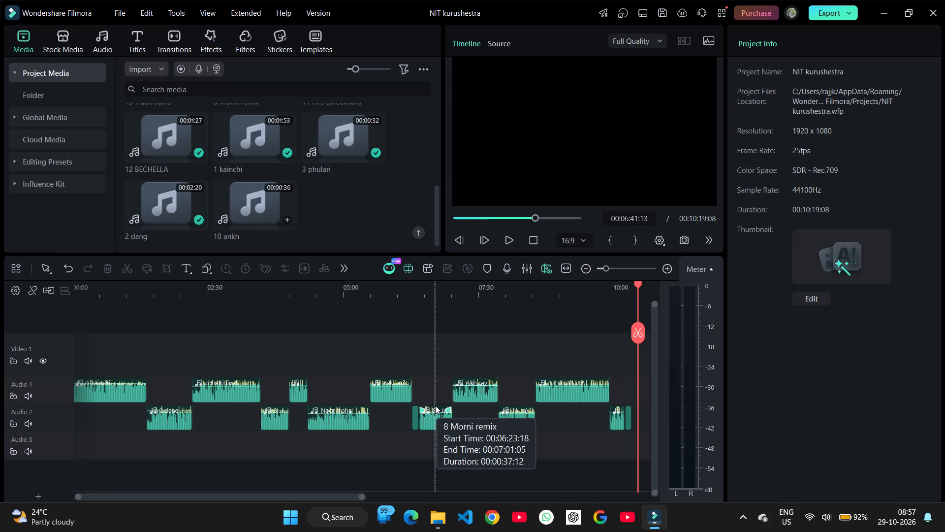
Play the mix from about 7:00, across the change from 8 Morni remix to Akh Larh Gayi, to check the transition.
{"action": "scroll", "coordinate": [435, 405], "scroll_direction": "left", "scroll_amount": 2}
{"action": "scroll", "coordinate": [255, 376], "scroll_direction": "up", "scroll_amount": 9, "text": "ctrl"}
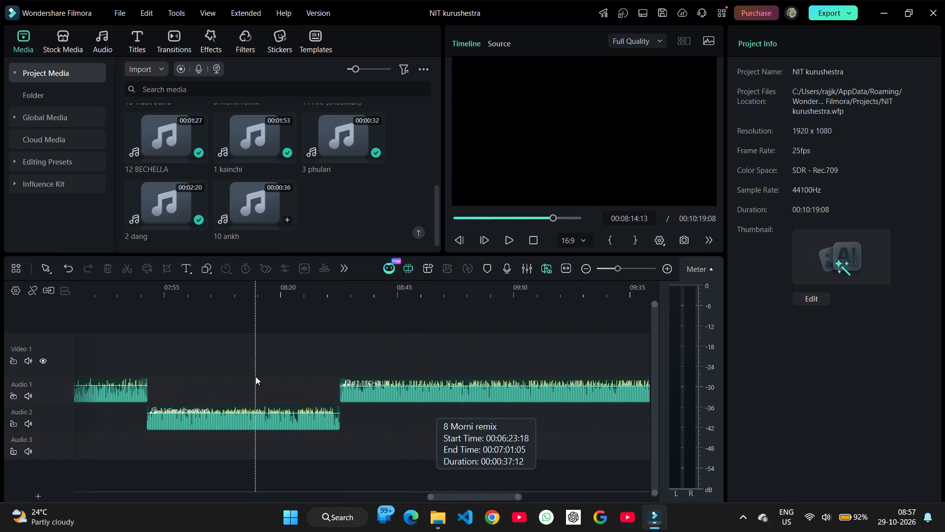
{"action": "scroll", "coordinate": [153, 352], "scroll_direction": "right", "scroll_amount": 3}
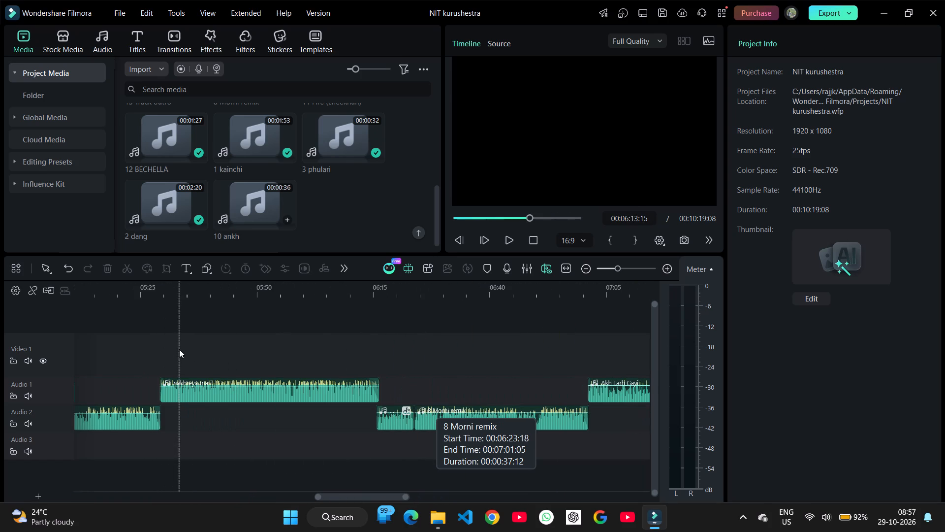
{"action": "scroll", "coordinate": [173, 350], "scroll_direction": "right", "scroll_amount": 1}
{"action": "scroll", "coordinate": [247, 348], "scroll_direction": "left", "scroll_amount": 1}
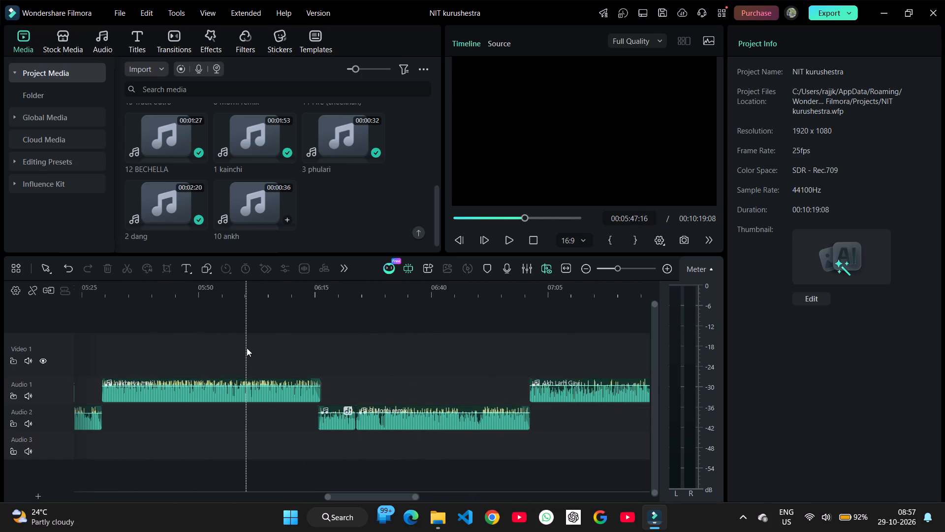
{"action": "scroll", "coordinate": [247, 348], "scroll_direction": "left", "scroll_amount": 2}
{"action": "left_click", "coordinate": [291, 344]}
{"action": "key", "text": "space"}
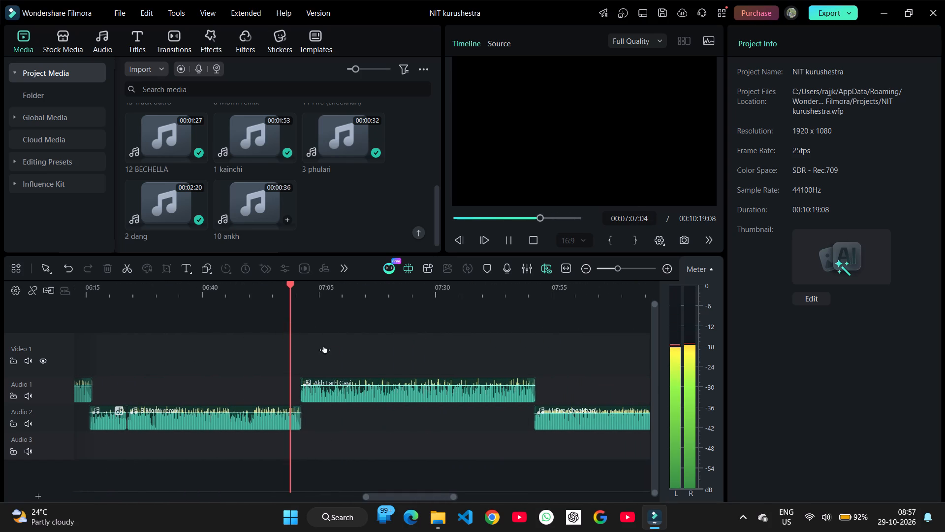
{"action": "key", "text": "space"}
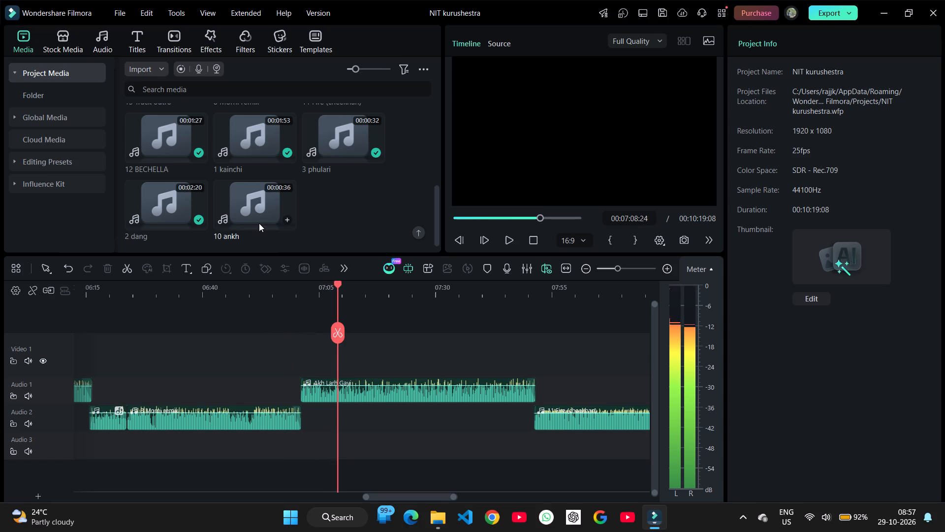
Delete the unused 10 ankh clip from the project media.
{"action": "left_click", "coordinate": [272, 194]}
{"action": "key", "text": "Delete"}
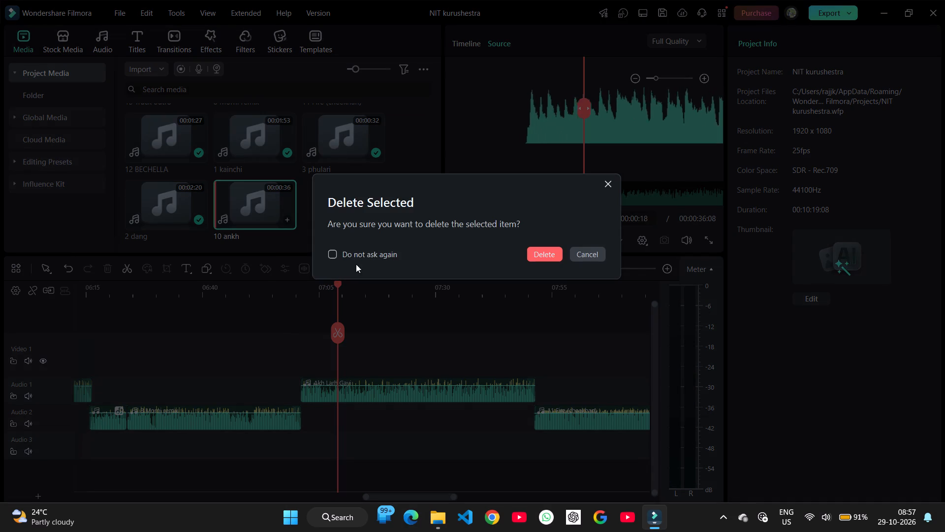
{"action": "left_click", "coordinate": [548, 255]}
Import Morni.mp3 from the NIT music folder into the project media.
{"action": "scroll", "coordinate": [346, 243], "scroll_direction": "up", "scroll_amount": 1}
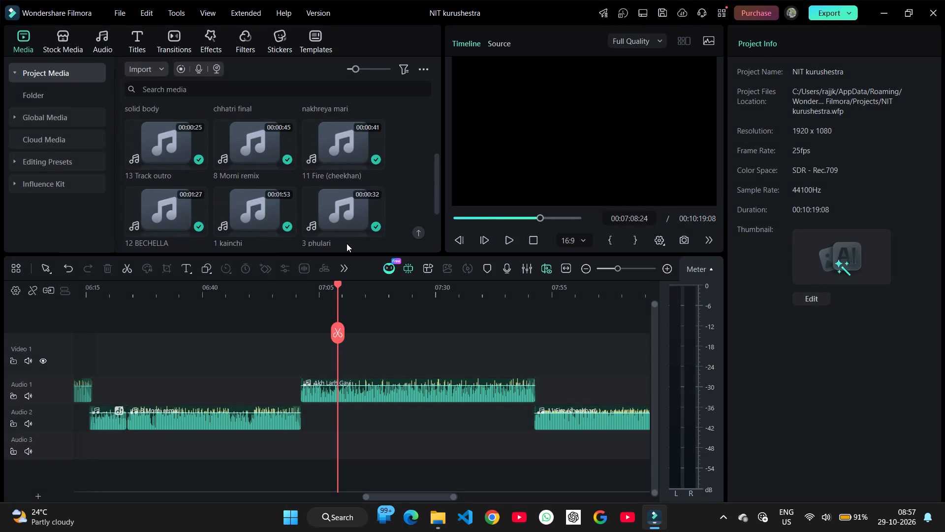
{"action": "scroll", "coordinate": [346, 243], "scroll_direction": "up", "scroll_amount": 2}
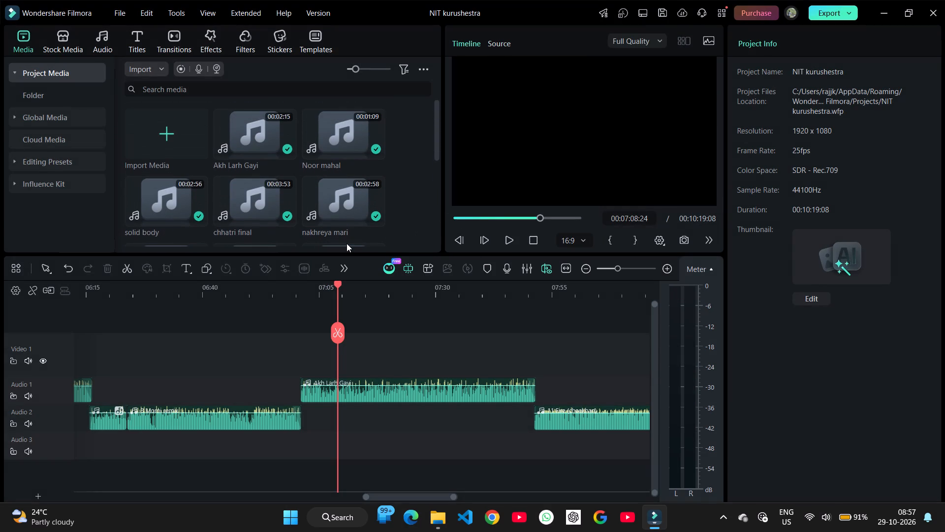
{"action": "scroll", "coordinate": [346, 243], "scroll_direction": "up", "scroll_amount": 1}
{"action": "left_click", "coordinate": [142, 151]}
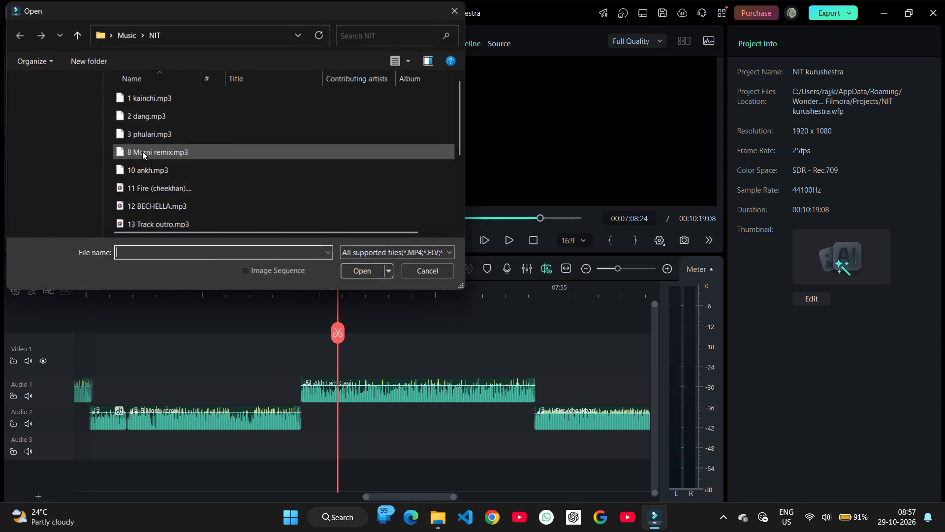
{"action": "scroll", "coordinate": [195, 257], "scroll_direction": "down", "scroll_amount": 9}
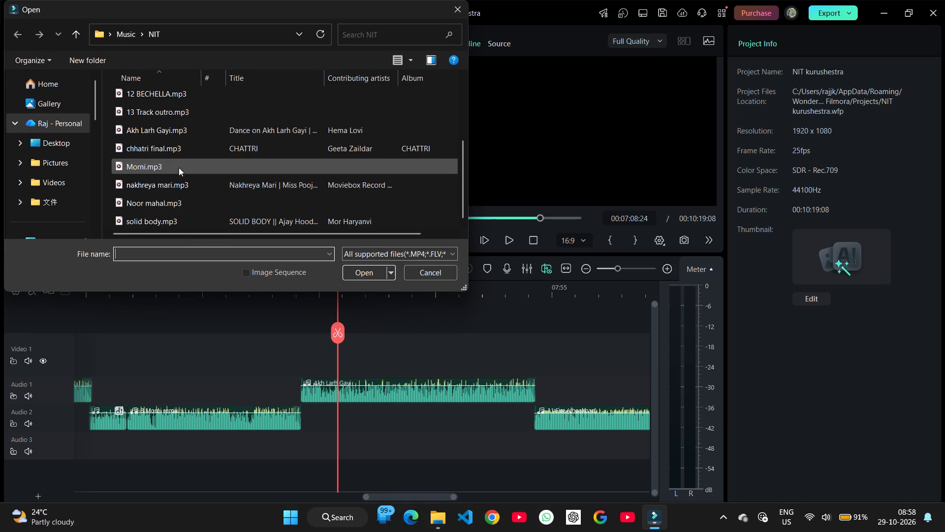
{"action": "left_click", "coordinate": [179, 162]}
{"action": "left_click", "coordinate": [373, 274]}
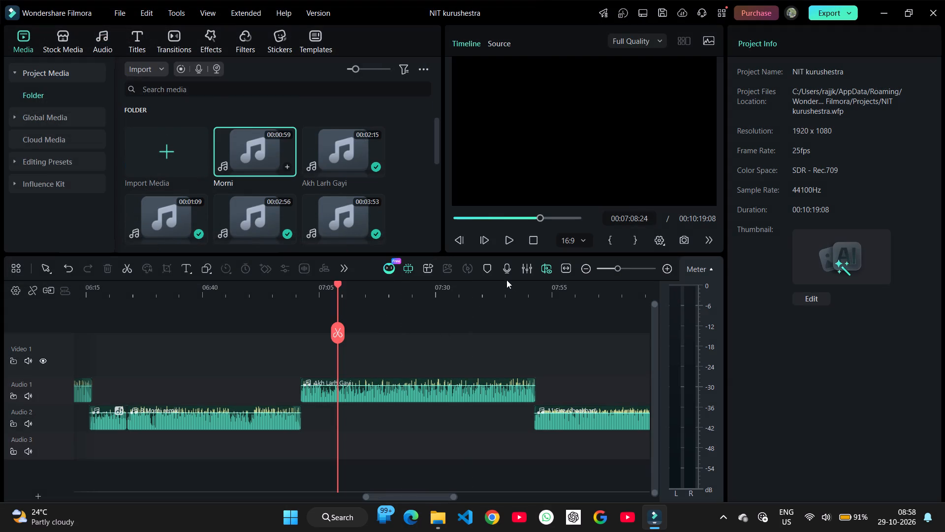
Place the Morni clip on the Audio 1 track at about 10:35, past the end of the existing mix.
{"action": "scroll", "coordinate": [508, 326], "scroll_direction": "left", "scroll_amount": 20}
{"action": "scroll", "coordinate": [508, 326], "scroll_direction": "left", "scroll_amount": 9}
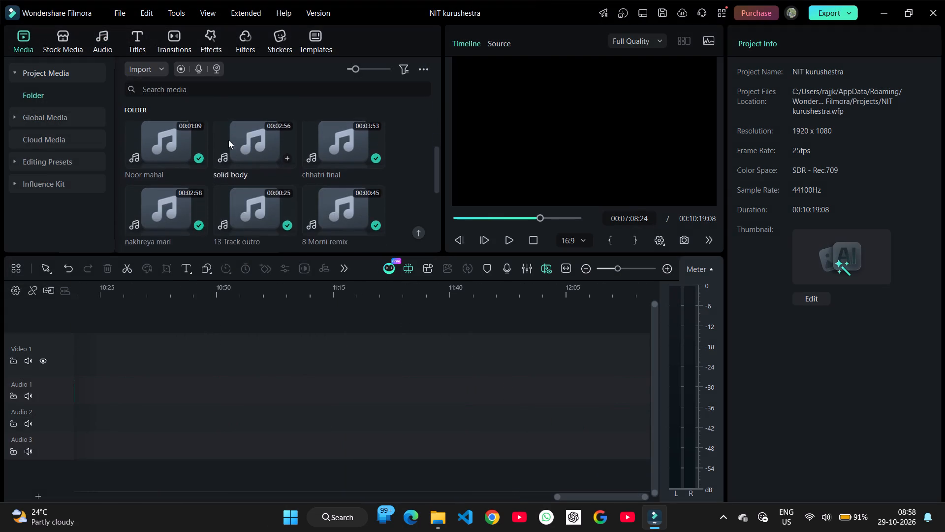
{"action": "scroll", "coordinate": [230, 144], "scroll_direction": "up", "scroll_amount": 2}
{"action": "left_click_drag", "start_coordinate": [232, 146], "coordinate": [148, 366]}
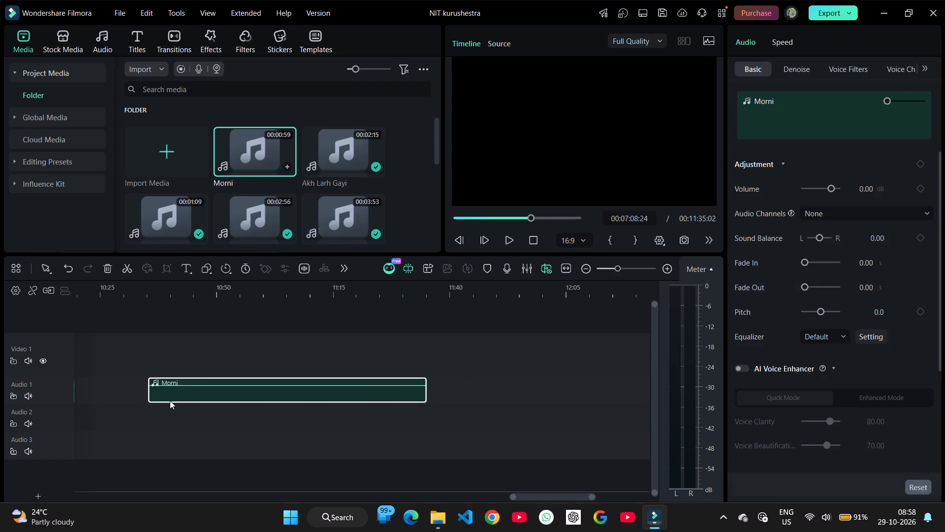
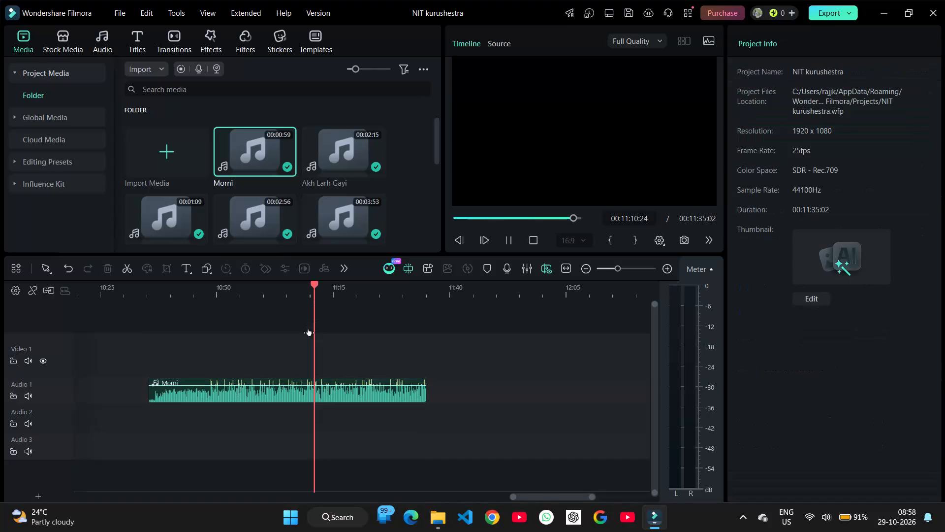
Split the Morni clip at about 11:23:17, delete the part before the cut, and play back the remaining section.
{"action": "scroll", "coordinate": [423, 401], "scroll_direction": "up", "scroll_amount": 5, "text": "ctrl"}
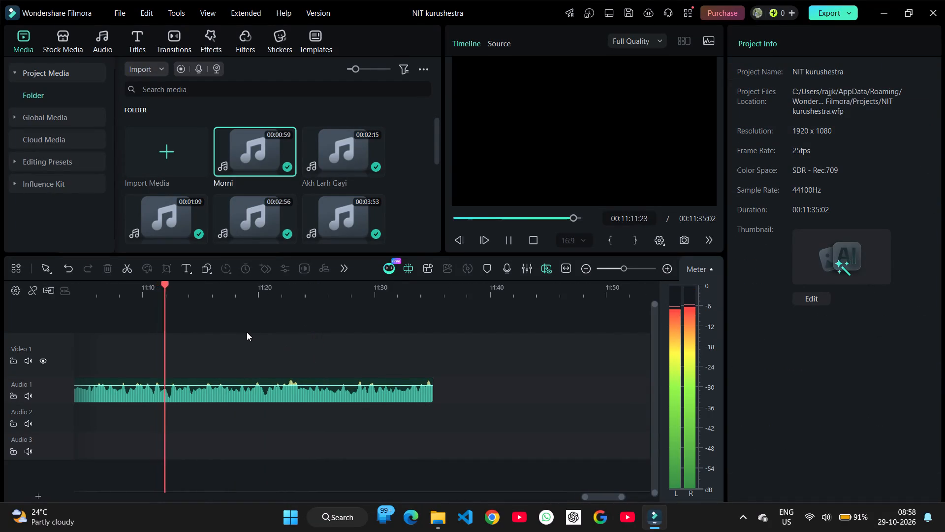
{"action": "left_click", "coordinate": [247, 332]}
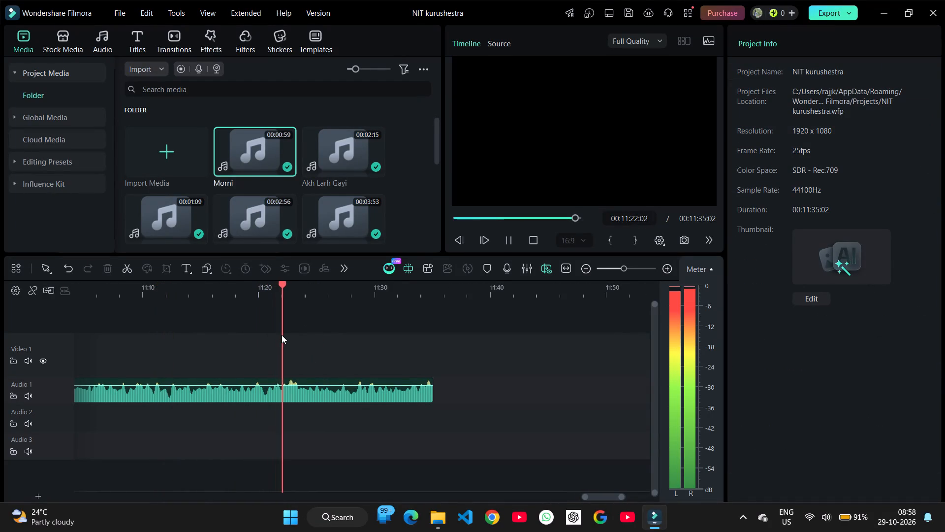
{"action": "key", "text": "space"}
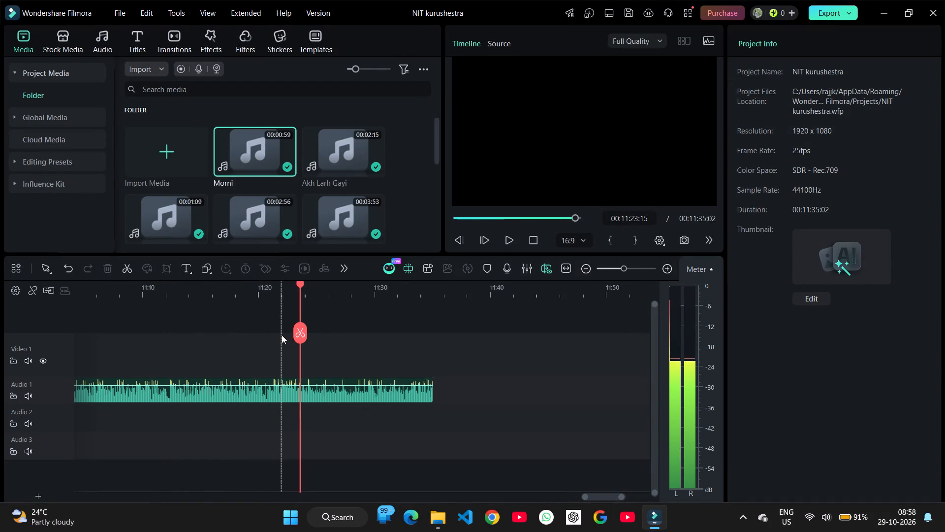
{"action": "key", "text": "space"}
{"action": "key", "text": "space"}
{"action": "scroll", "coordinate": [336, 377], "scroll_direction": "up", "scroll_amount": 3, "text": "ctrl"}
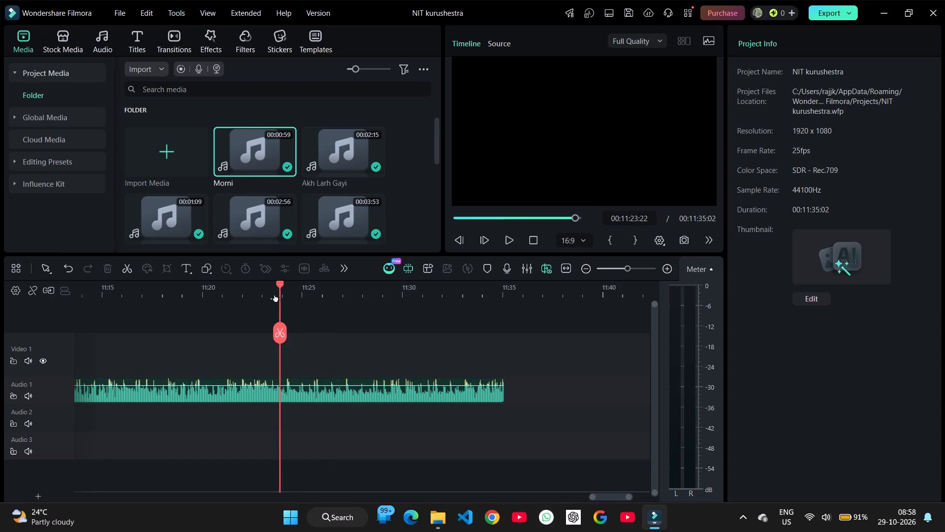
{"action": "left_click", "coordinate": [277, 291]}
{"action": "left_click", "coordinate": [279, 330]}
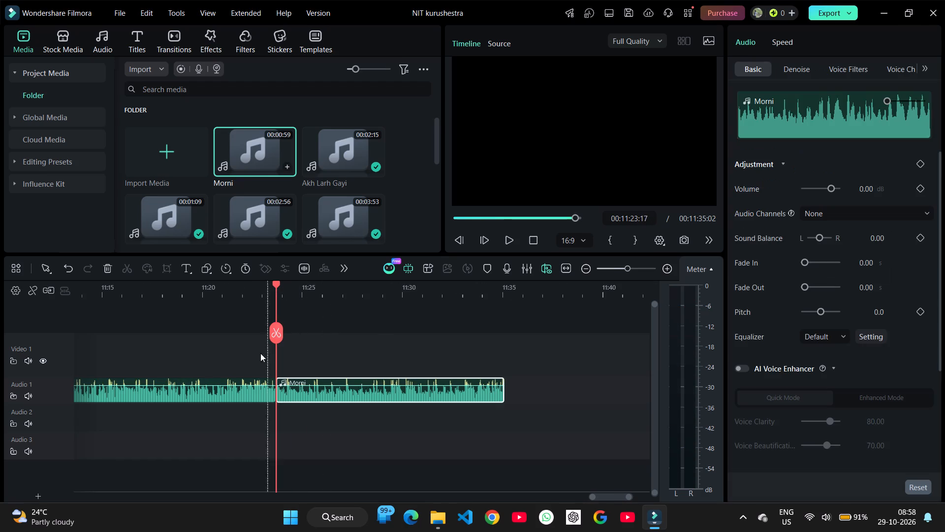
{"action": "left_click", "coordinate": [246, 387]}
{"action": "key", "text": "Delete"}
{"action": "key", "text": "space"}
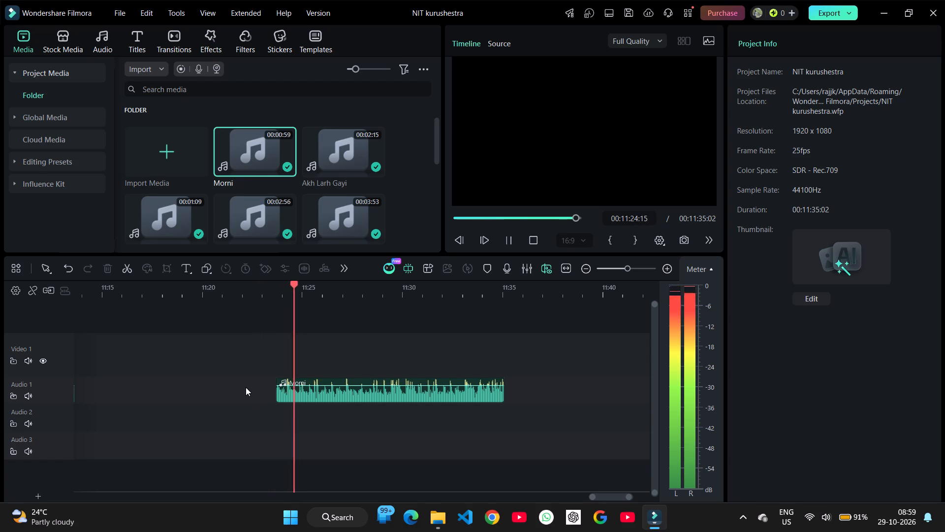
{"action": "key", "text": "space"}
Look through the remaining Morni clip's basic audio settings, from volume and fades to the equalizer and voice options.
{"action": "left_click", "coordinate": [441, 402]}
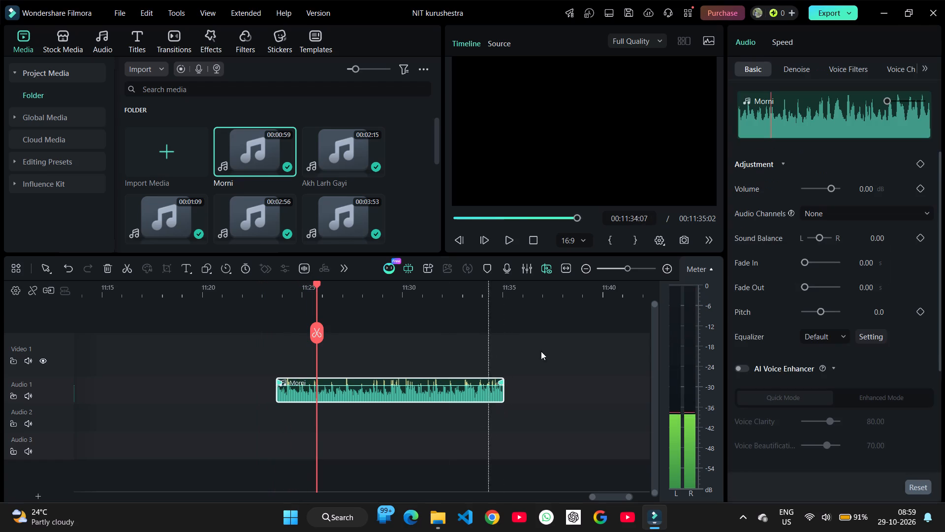
{"action": "scroll", "coordinate": [850, 303], "scroll_direction": "down", "scroll_amount": 1}
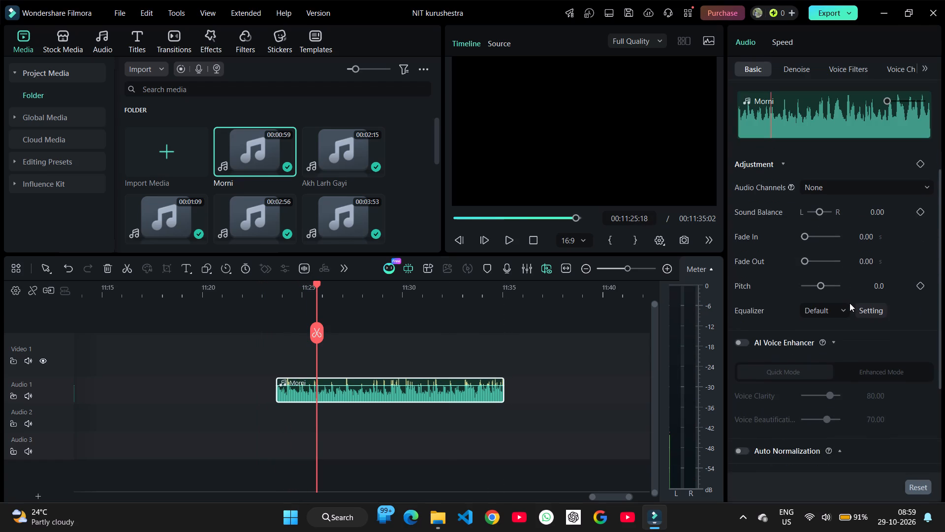
{"action": "scroll", "coordinate": [850, 303], "scroll_direction": "down", "scroll_amount": 5}
{"action": "scroll", "coordinate": [847, 302], "scroll_direction": "up", "scroll_amount": 4}
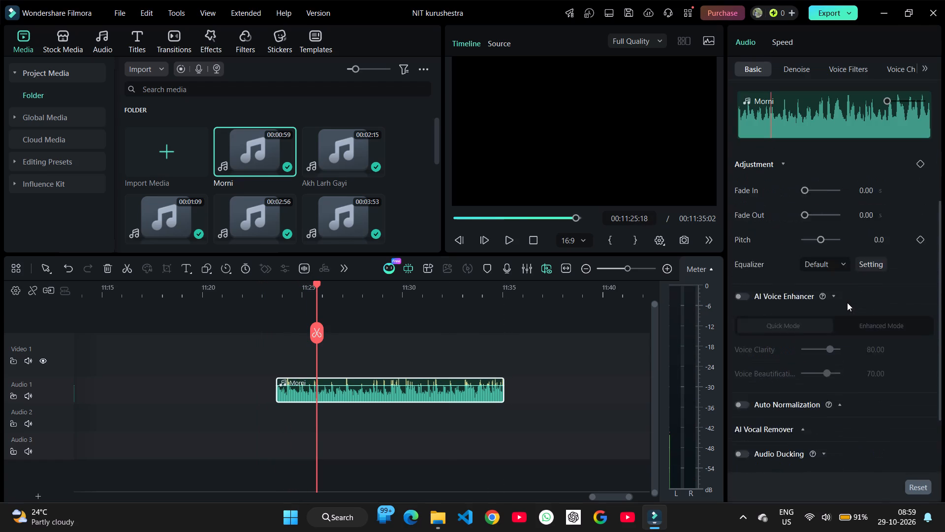
{"action": "scroll", "coordinate": [847, 302], "scroll_direction": "up", "scroll_amount": 9}
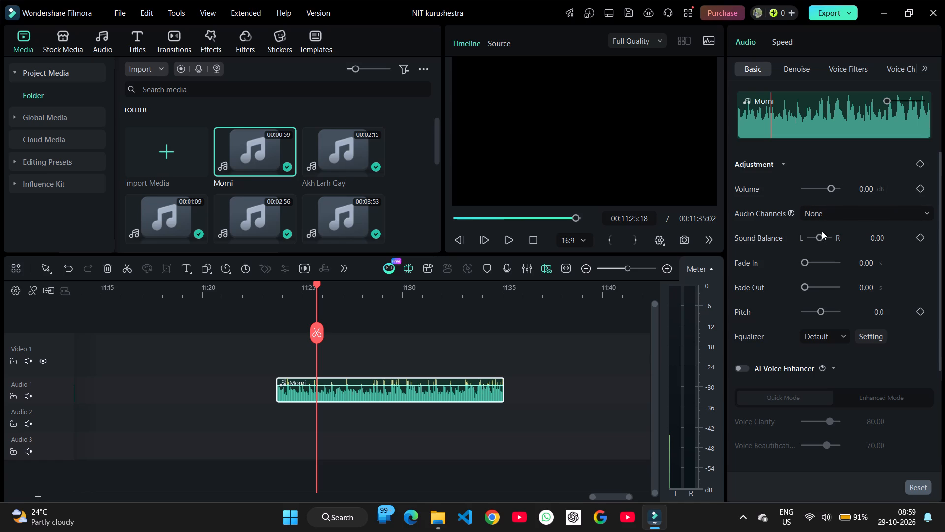
{"action": "left_click", "coordinate": [856, 210]}
{"action": "left_click", "coordinate": [934, 326]}
{"action": "scroll", "coordinate": [842, 335], "scroll_direction": "down", "scroll_amount": 2}
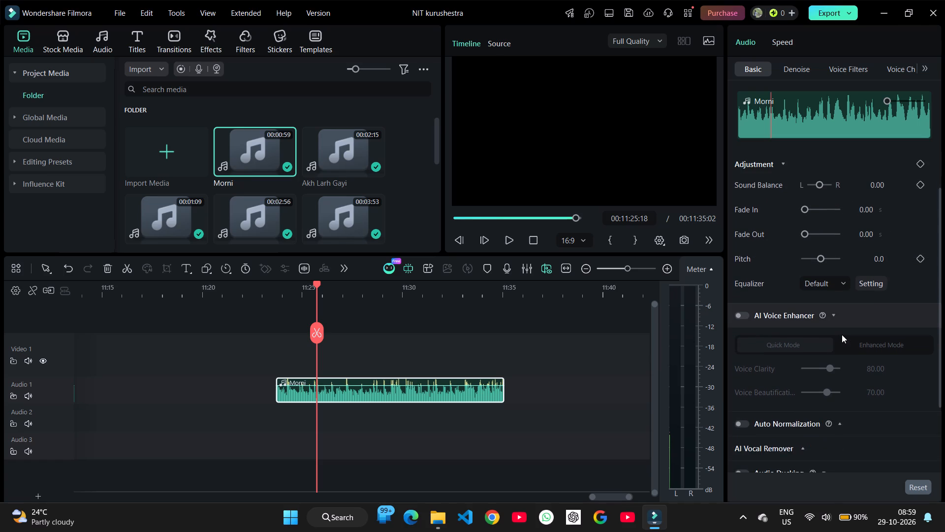
{"action": "scroll", "coordinate": [842, 334], "scroll_direction": "down", "scroll_amount": 5}
{"action": "scroll", "coordinate": [842, 334], "scroll_direction": "up", "scroll_amount": 5}
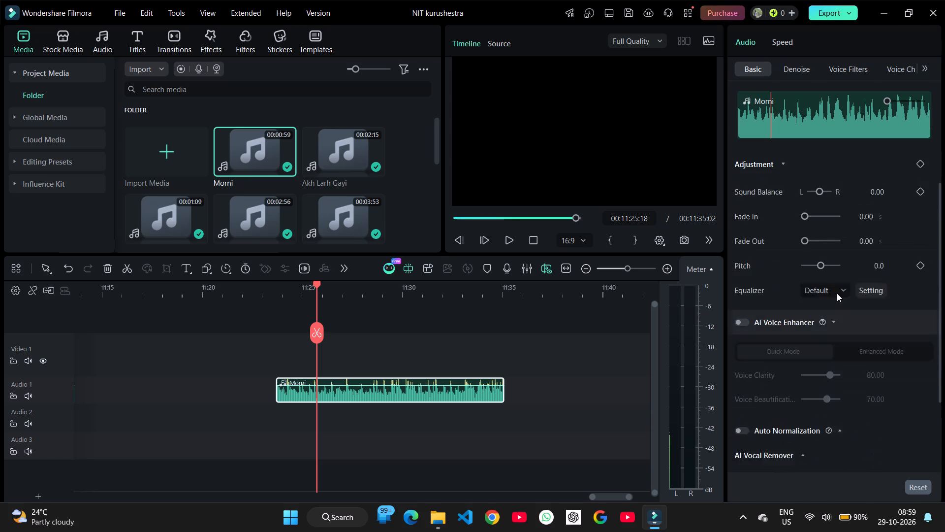
Set the remaining Morni clip's uniform speed to 1.15 and play it back from its start.
{"action": "left_click", "coordinate": [773, 43]}
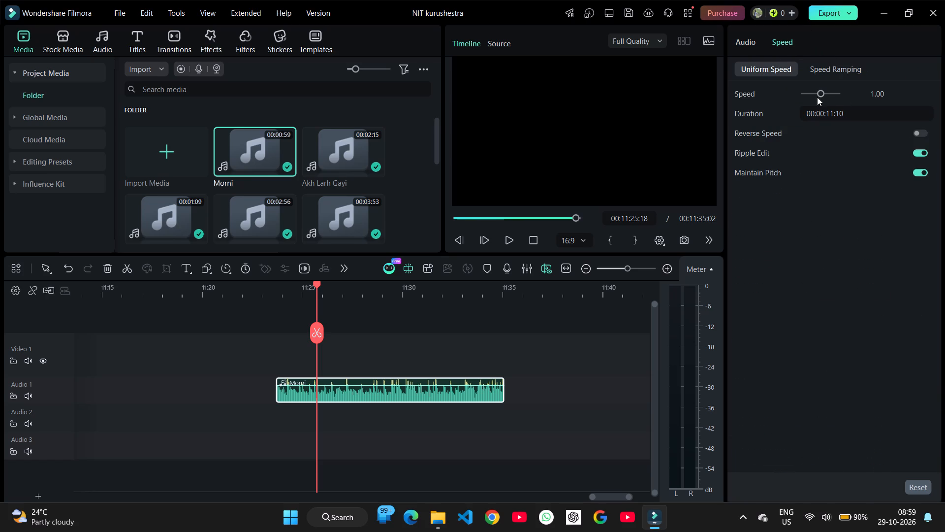
{"action": "left_click", "coordinate": [875, 96]}
{"action": "type", "text": "1.15"}
{"action": "key", "text": "Return"}
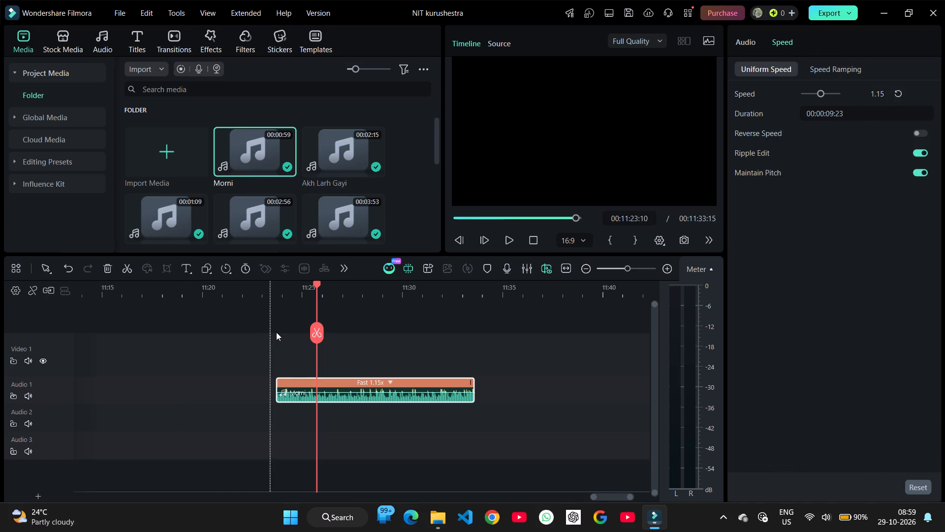
{"action": "left_click", "coordinate": [276, 332]}
{"action": "key", "text": "space"}
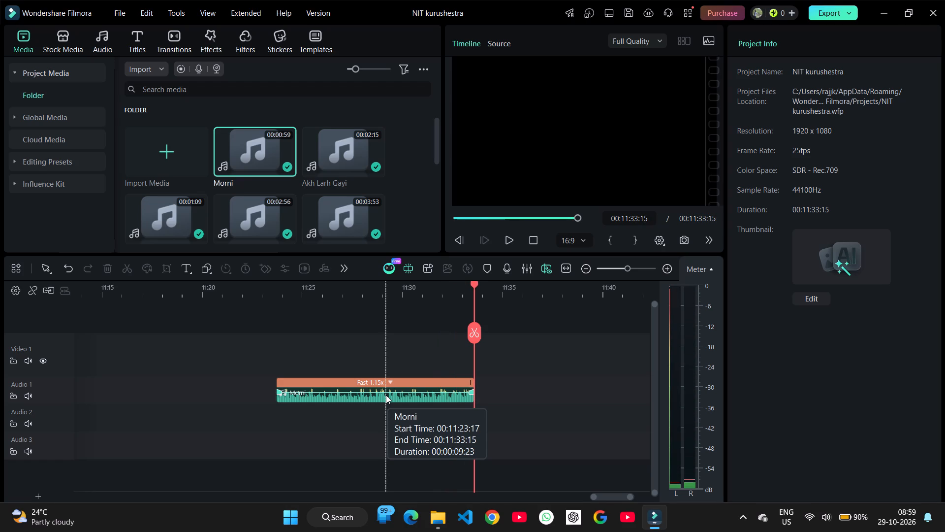
Shift Akh Larh Gayi and all clips after it about 23 seconds later, opening a gap after 8 Morni remix.
{"action": "scroll", "coordinate": [386, 395], "scroll_direction": "down", "scroll_amount": 7, "text": "ctrl"}
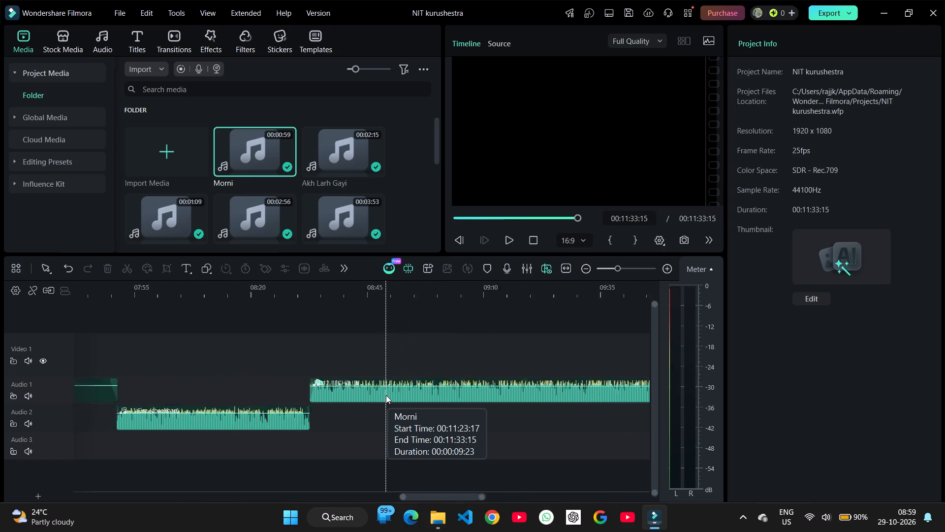
{"action": "scroll", "coordinate": [386, 395], "scroll_direction": "down", "scroll_amount": 3, "text": "ctrl"}
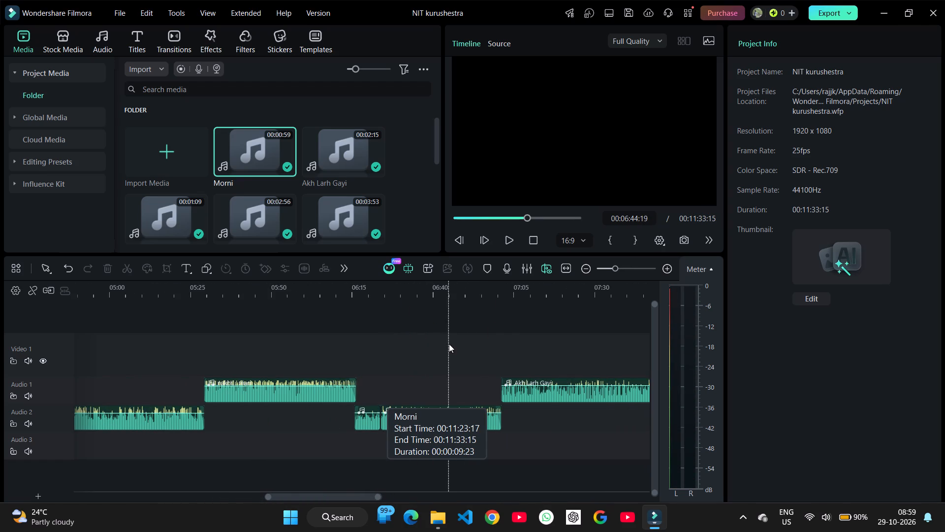
{"action": "left_click", "coordinate": [568, 315]}
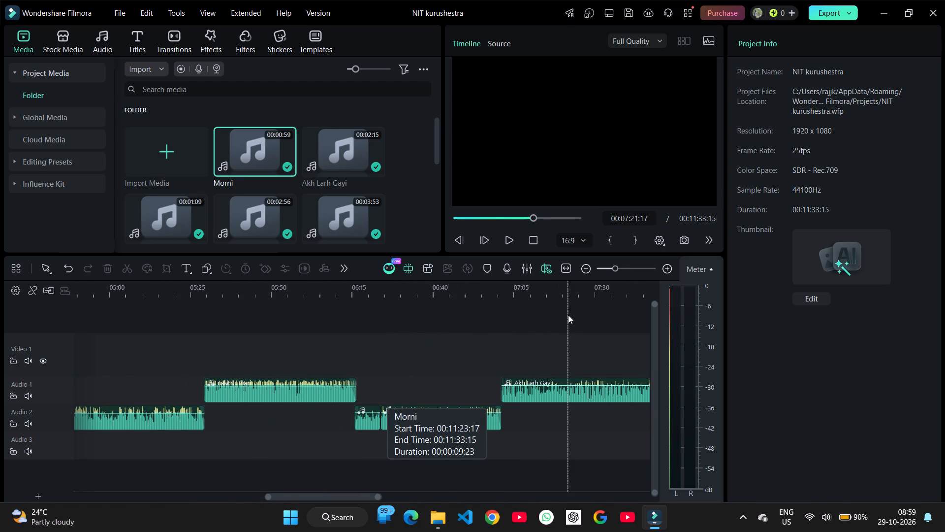
{"action": "left_click", "coordinate": [576, 350]}
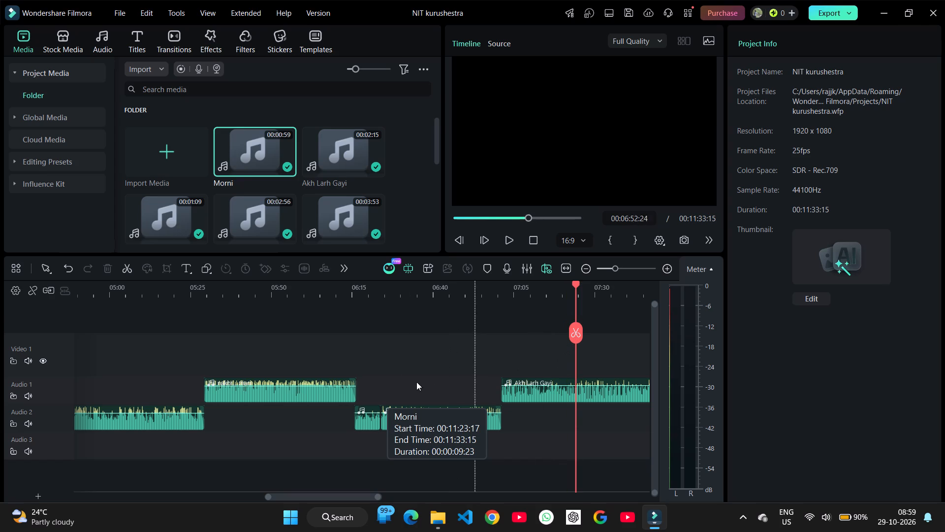
{"action": "left_click", "coordinate": [368, 424]}
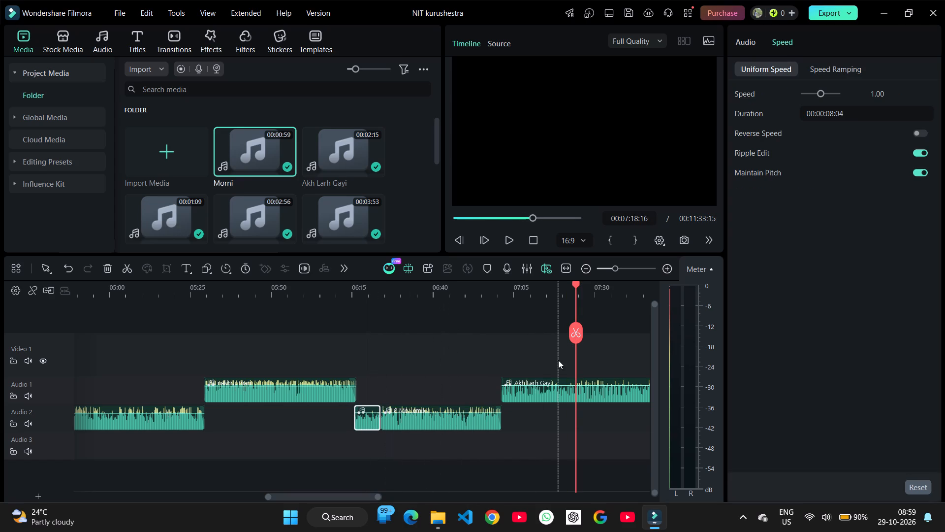
{"action": "key", "text": "shift+a"}
{"action": "left_click", "coordinate": [558, 360]}
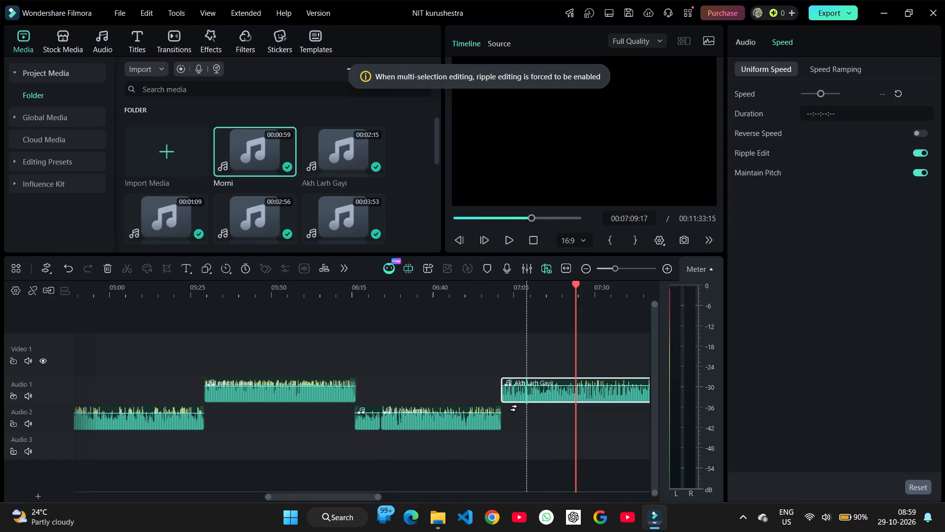
{"action": "left_click_drag", "start_coordinate": [570, 399], "coordinate": [602, 395]}
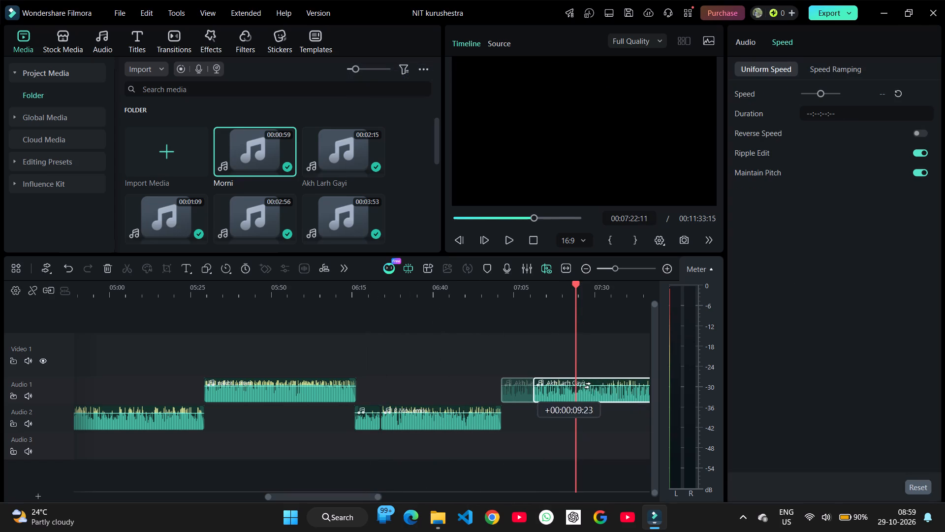
{"action": "left_click_drag", "start_coordinate": [602, 395], "coordinate": [647, 391]}
Move the sped-up Morni clip to the Audio 2 track, directly after 8 Morni remix at about 7:01.
{"action": "scroll", "coordinate": [408, 462], "scroll_direction": "left", "scroll_amount": 2}
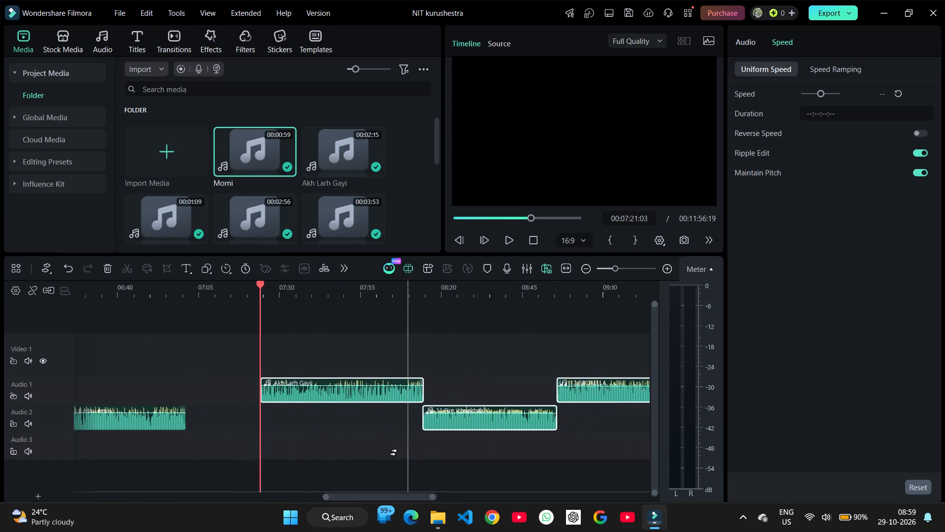
{"action": "scroll", "coordinate": [408, 462], "scroll_direction": "left", "scroll_amount": 3}
{"action": "key", "text": "a"}
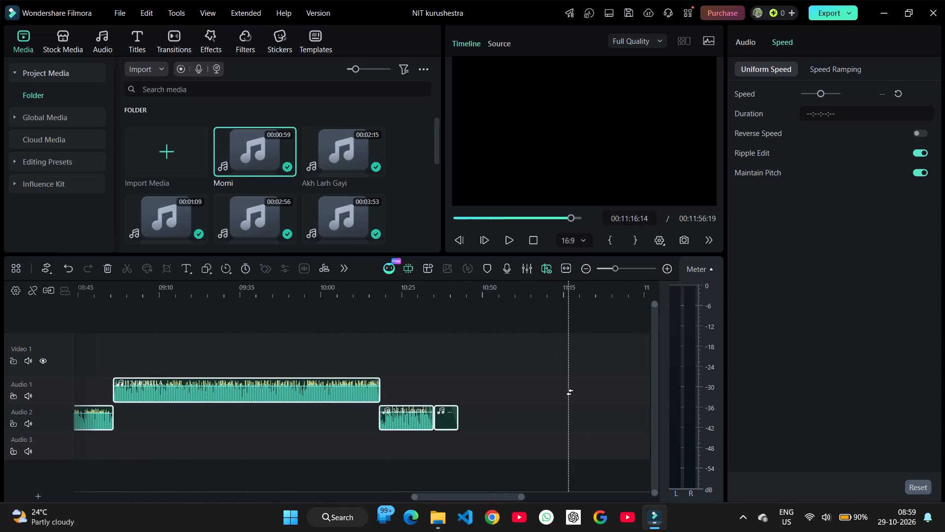
{"action": "type", "text": "cv"}
{"action": "left_click", "coordinate": [568, 401]}
{"action": "left_click_drag", "start_coordinate": [565, 401], "coordinate": [481, 408]}
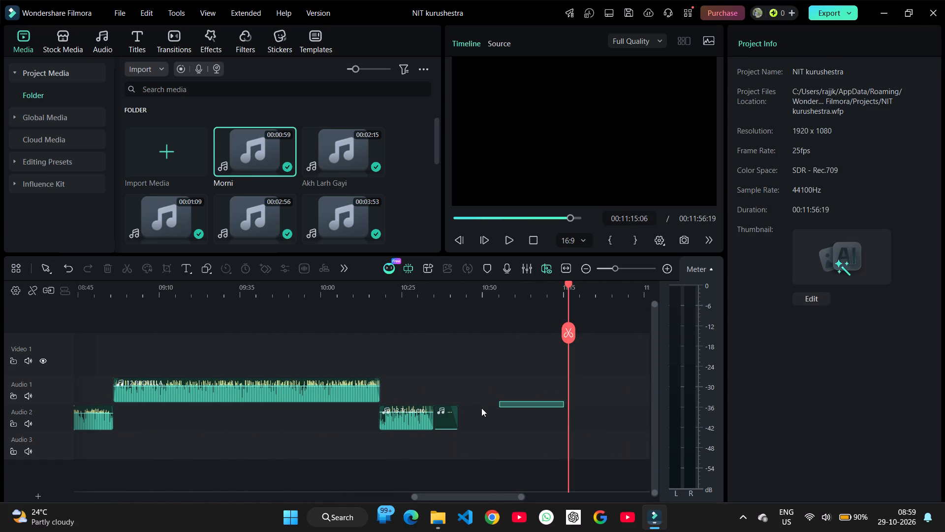
{"action": "left_click_drag", "start_coordinate": [481, 408], "coordinate": [479, 408]}
{"action": "scroll", "coordinate": [489, 405], "scroll_direction": "up", "scroll_amount": 1}
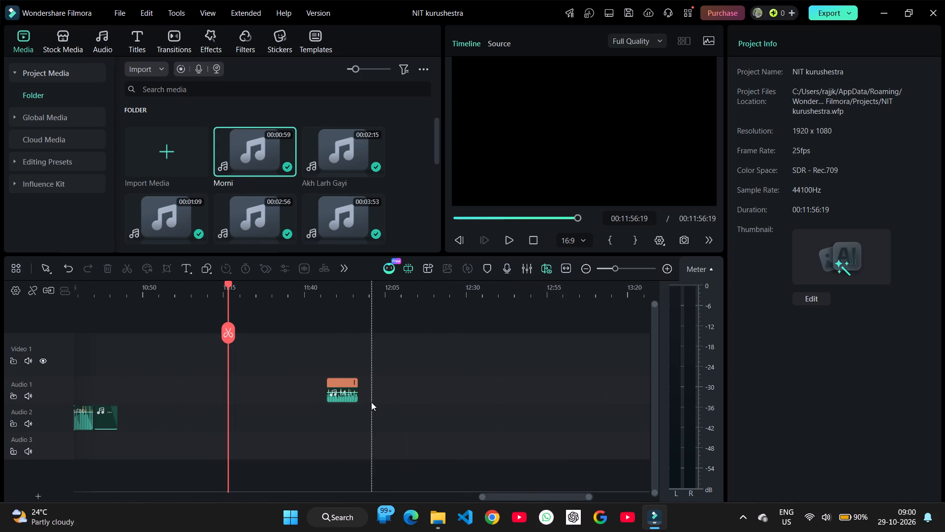
{"action": "left_click_drag", "start_coordinate": [337, 400], "coordinate": [5, 391]}
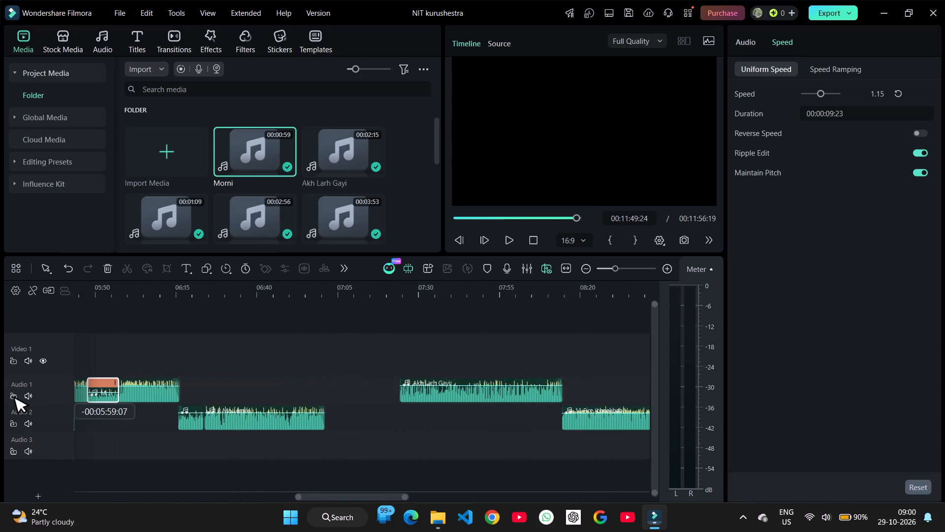
{"action": "left_click_drag", "start_coordinate": [5, 391], "coordinate": [608, 417]}
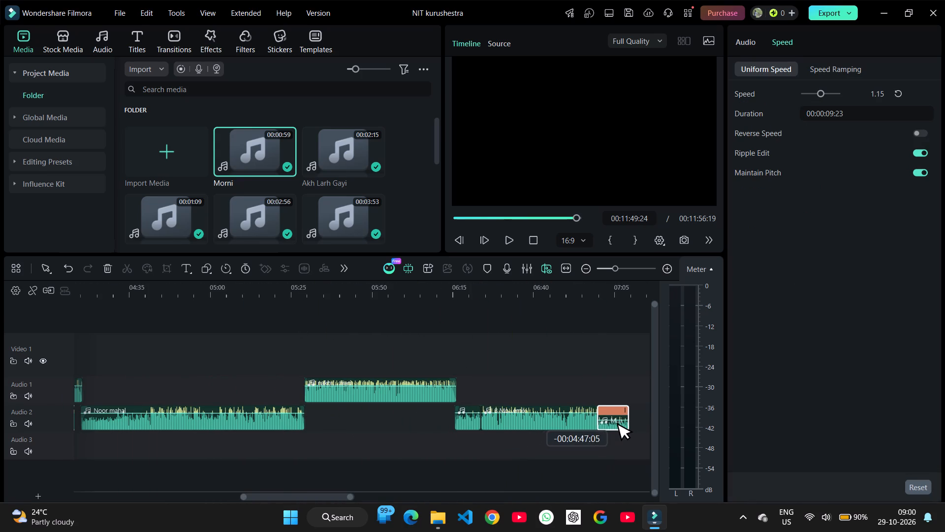
{"action": "left_click_drag", "start_coordinate": [608, 417], "coordinate": [614, 417]}
Play the change from 8 Morni remix into Morni and reset the Fade Out of the preceding remix clip to 0.00 s.
{"action": "left_click", "coordinate": [583, 384]}
{"action": "key", "text": "space"}
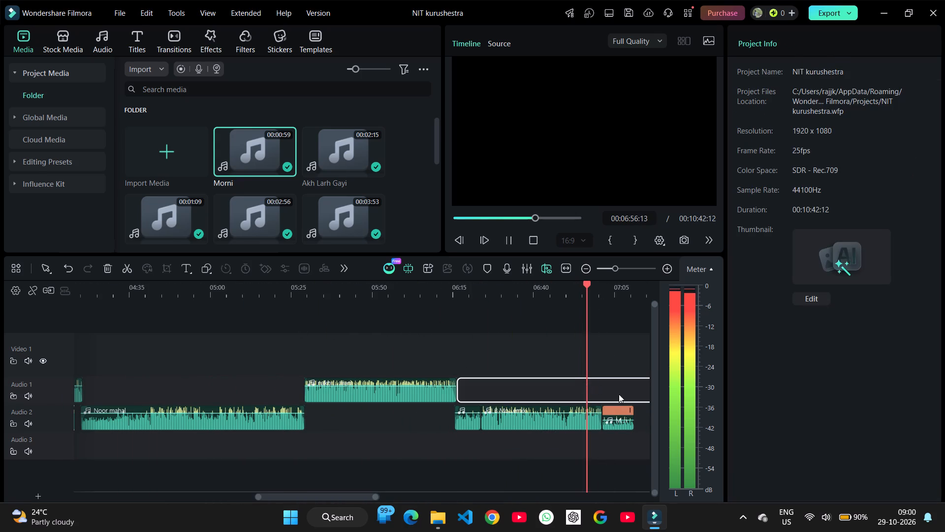
{"action": "left_click", "coordinate": [580, 427]}
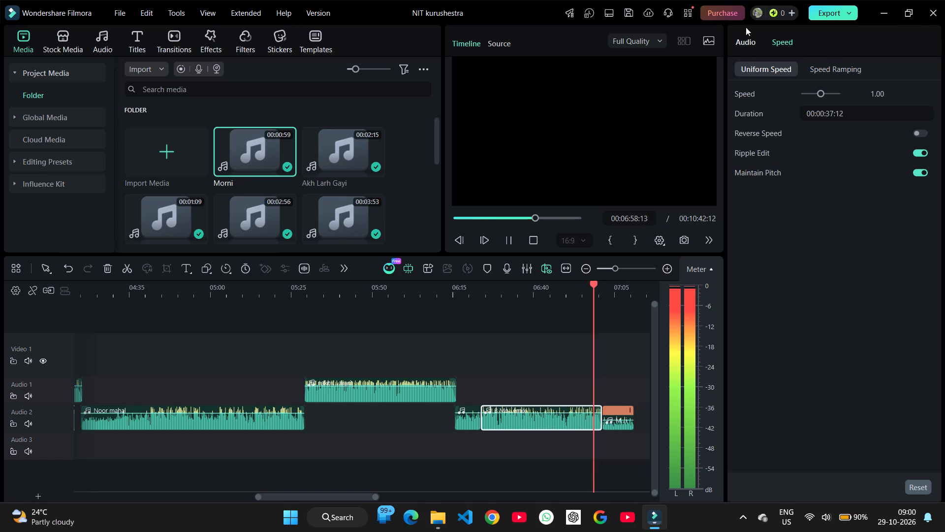
{"action": "left_click", "coordinate": [747, 39]}
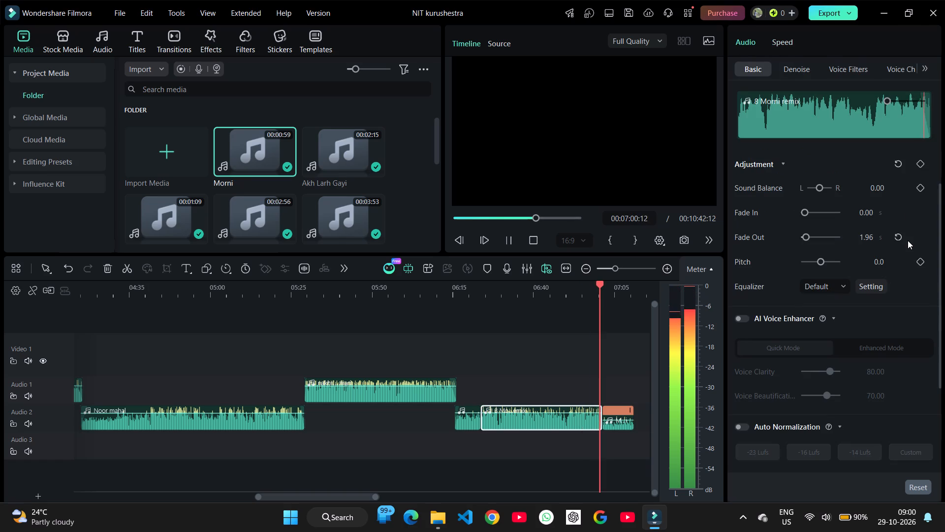
{"action": "key", "text": "space"}
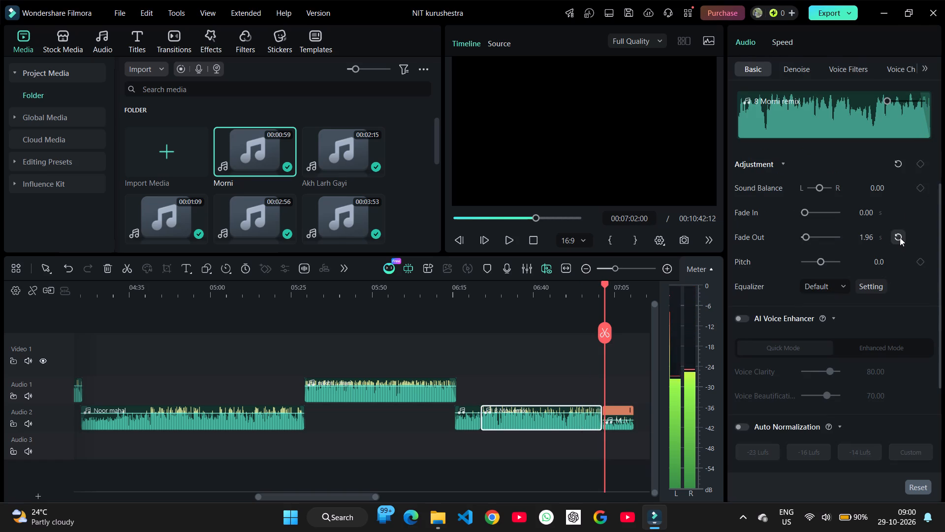
{"action": "left_click", "coordinate": [900, 237]}
Play the change from 8 Morni remix into Morni, starting at about 6:58.
{"action": "scroll", "coordinate": [567, 400], "scroll_direction": "up", "scroll_amount": 8, "text": "ctrl"}
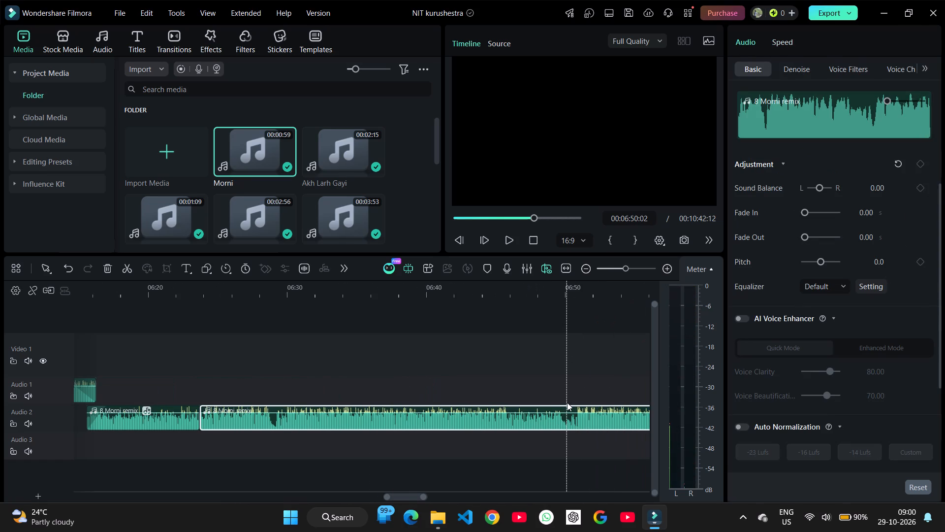
{"action": "scroll", "coordinate": [567, 402], "scroll_direction": "left", "scroll_amount": 4}
{"action": "left_click", "coordinate": [303, 384]}
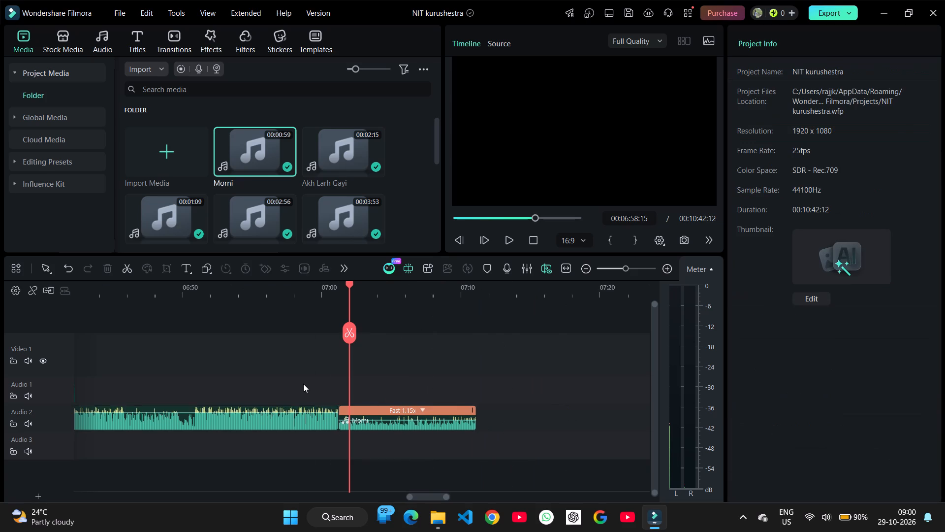
{"action": "key", "text": "space"}
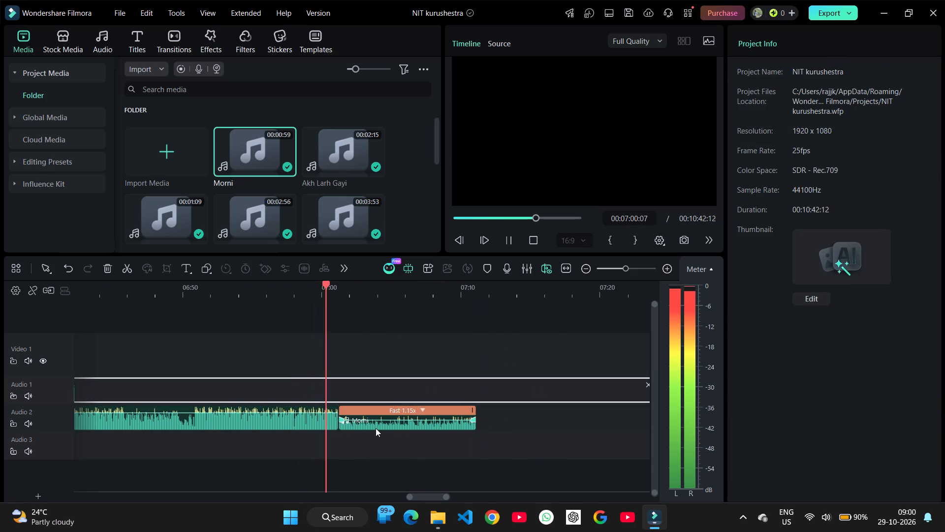
{"action": "key", "text": "space"}
Set the Sound Balance of the sped-up Morni clip to 4.00.
{"action": "left_click", "coordinate": [376, 425]}
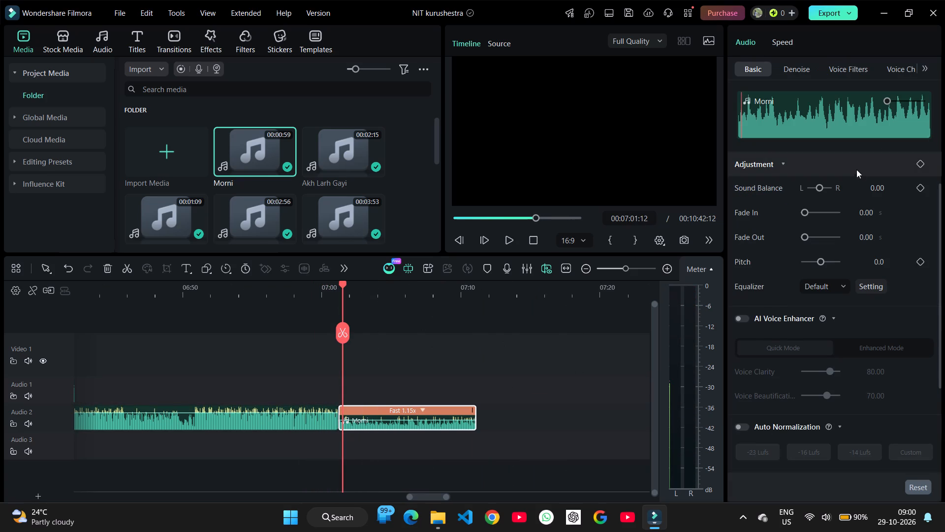
{"action": "left_click", "coordinate": [294, 421]}
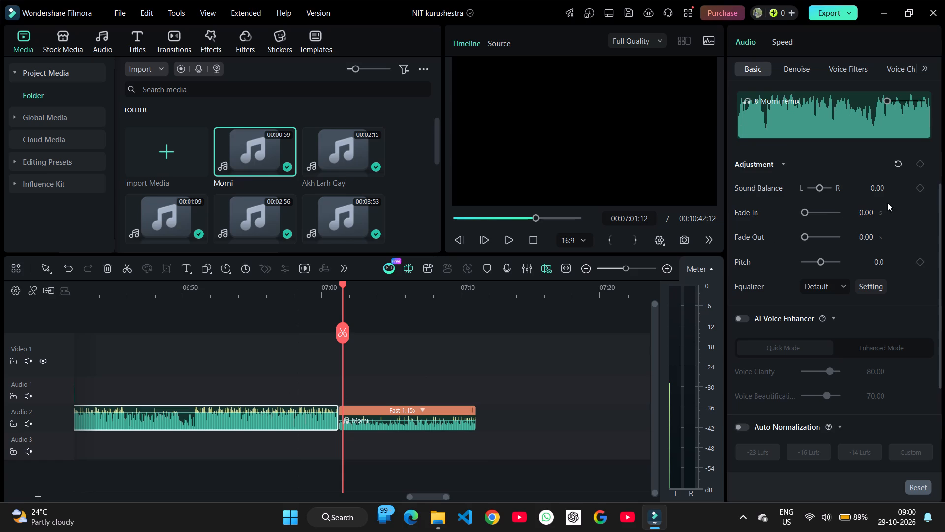
{"action": "left_click", "coordinate": [434, 425]}
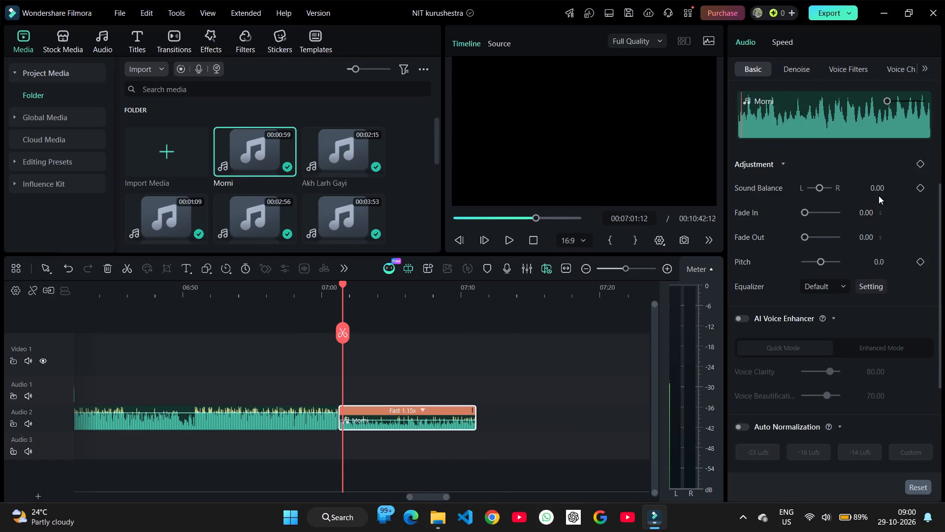
{"action": "left_click", "coordinate": [878, 190]}
{"action": "key", "text": "4"}
{"action": "key", "text": "Return"}
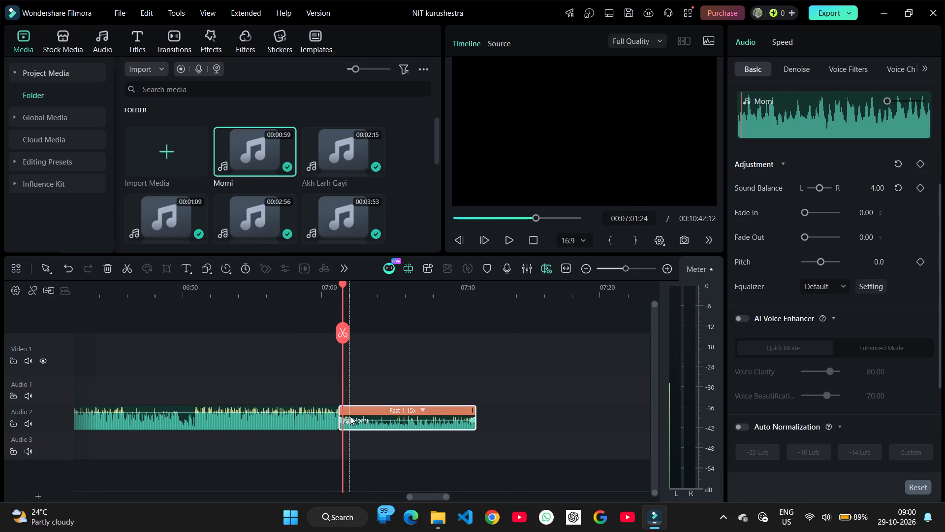
Trim a few frames off Morni's start, move it back against the end of 8 Morni remix, and play the join.
{"action": "scroll", "coordinate": [350, 416], "scroll_direction": "up", "scroll_amount": 7}
{"action": "left_click_drag", "start_coordinate": [317, 415], "coordinate": [328, 415]}
{"action": "left_click_drag", "start_coordinate": [372, 425], "coordinate": [356, 425]}
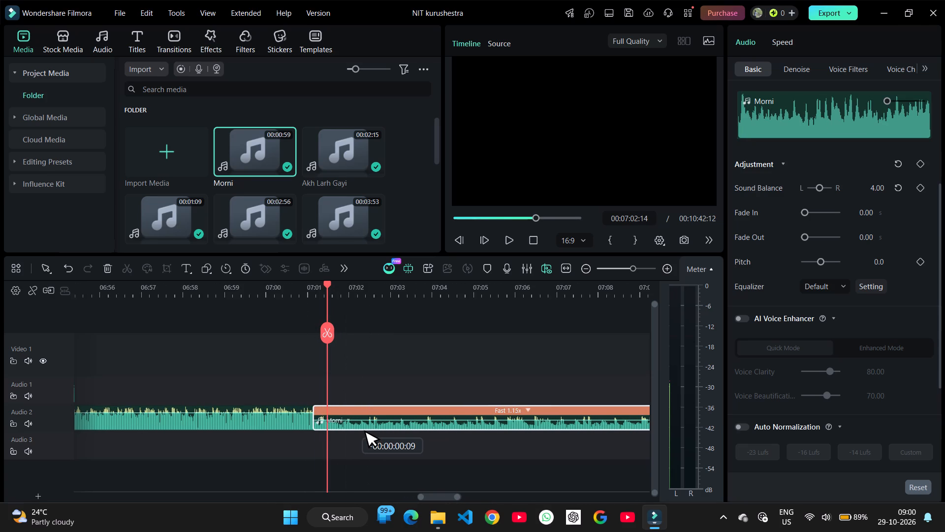
{"action": "left_click_drag", "start_coordinate": [356, 425], "coordinate": [363, 425]}
{"action": "left_click", "coordinate": [211, 378]}
{"action": "key", "text": "space"}
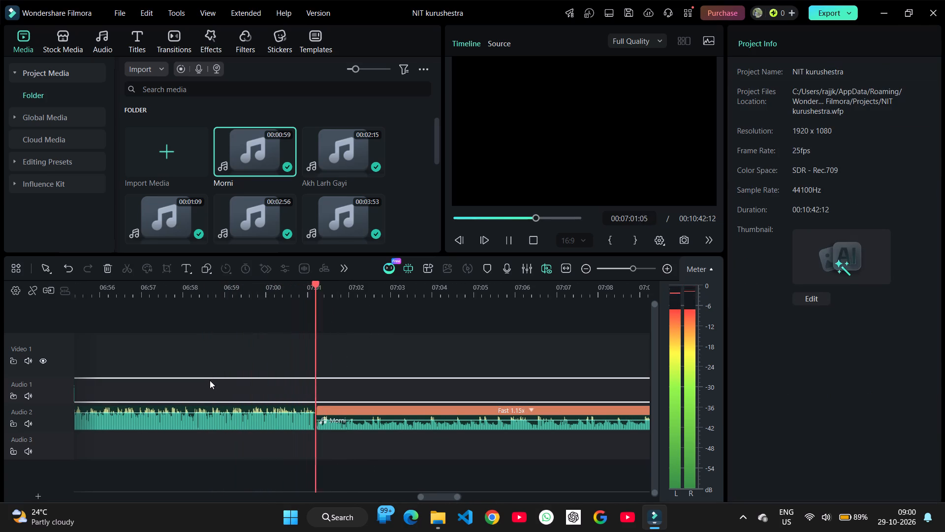
{"action": "key", "text": "space"}
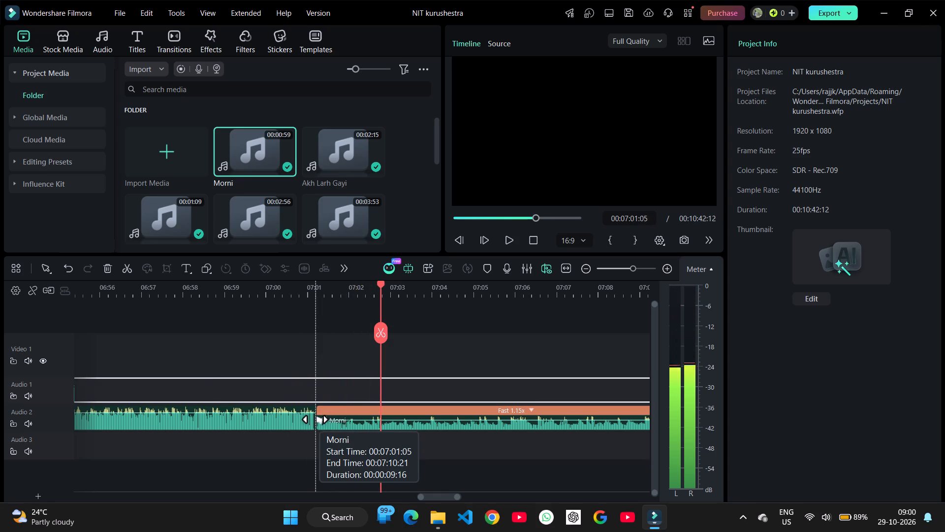
Trim about six more frames off Morni's start, close the gap to 8 Morni remix at about 7:01:05, and play the join.
{"action": "left_click_drag", "start_coordinate": [318, 424], "coordinate": [327, 423]}
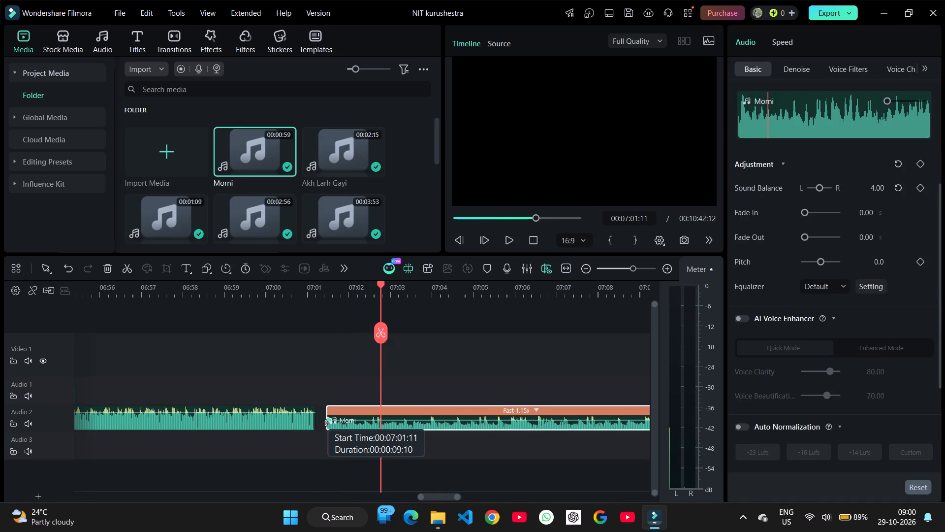
{"action": "left_click_drag", "start_coordinate": [327, 423], "coordinate": [329, 423]}
{"action": "left_click_drag", "start_coordinate": [370, 425], "coordinate": [360, 425]}
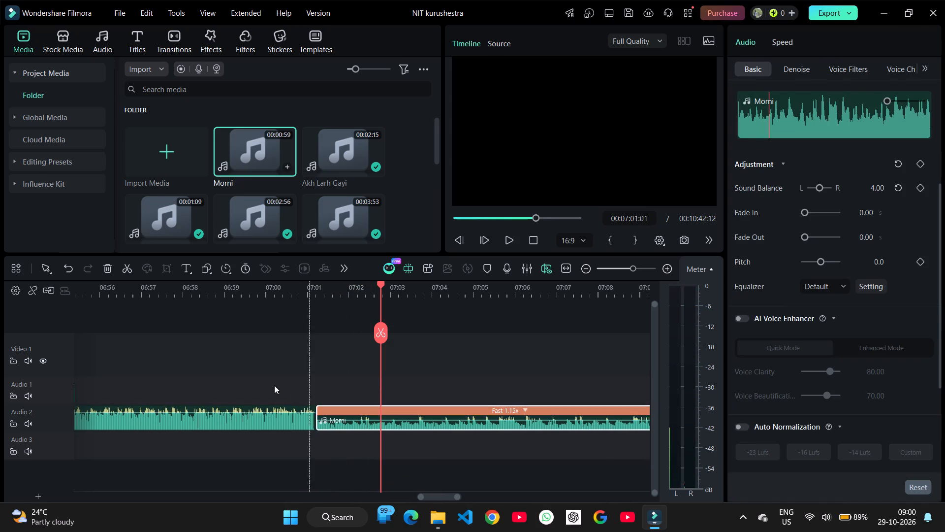
{"action": "left_click", "coordinate": [209, 368]}
{"action": "key", "text": "space"}
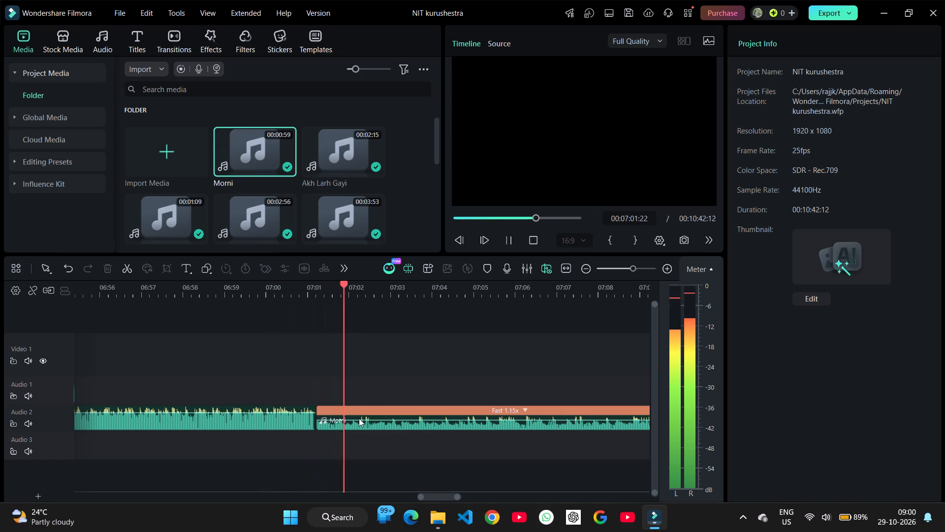
{"action": "key", "text": "space"}
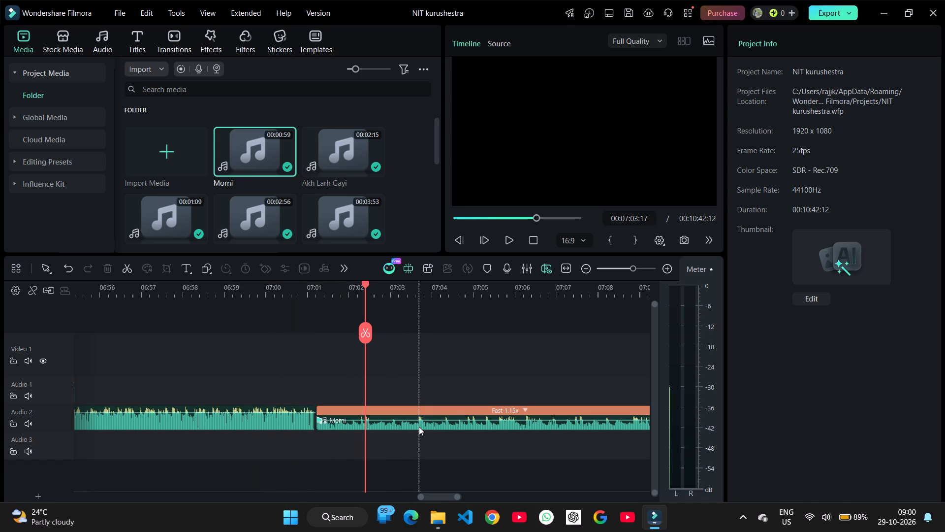
Move Morni to the Audio 3 track, starting at about 7:01 so that it slightly overlaps the end of 8 Morni remix.
{"action": "left_click_drag", "start_coordinate": [419, 426], "coordinate": [408, 384]}
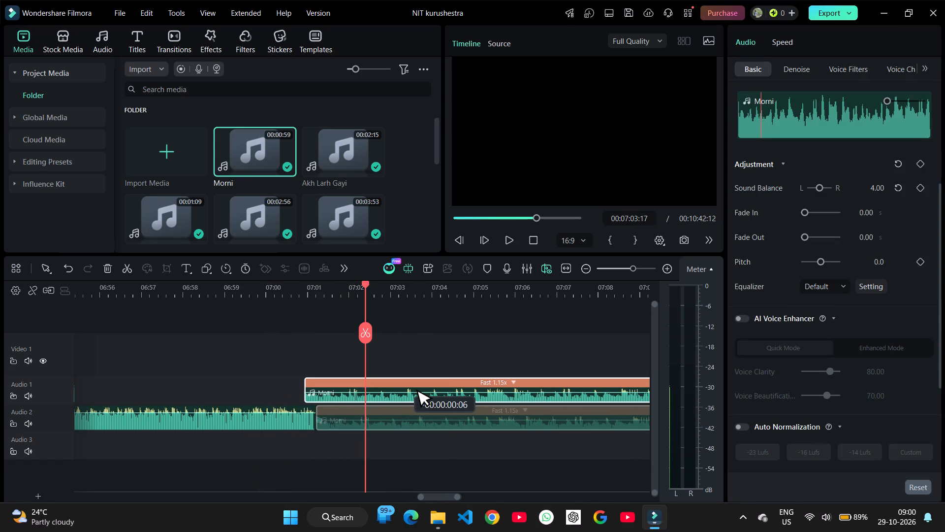
{"action": "left_click_drag", "start_coordinate": [408, 384], "coordinate": [409, 443]}
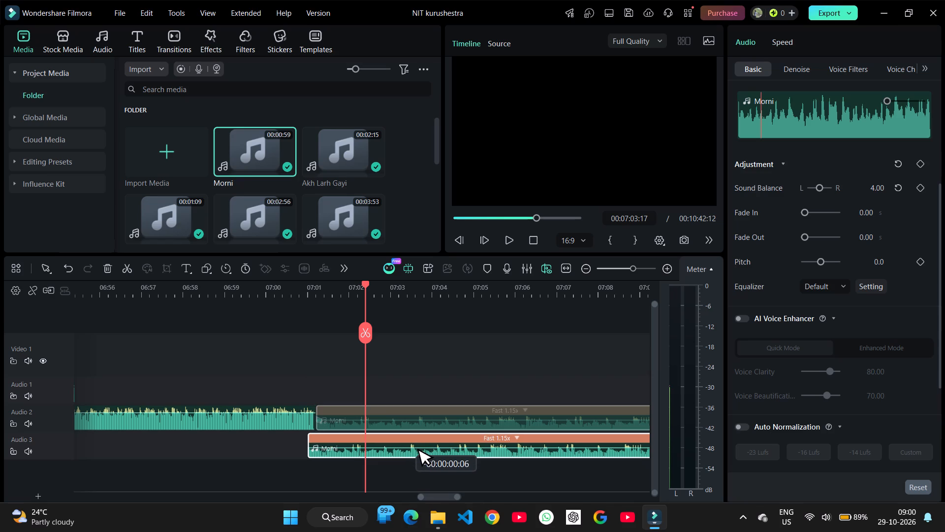
{"action": "left_click_drag", "start_coordinate": [409, 443], "coordinate": [408, 444]}
{"action": "scroll", "coordinate": [264, 453], "scroll_direction": "up", "scroll_amount": 6, "text": "ctrl"}
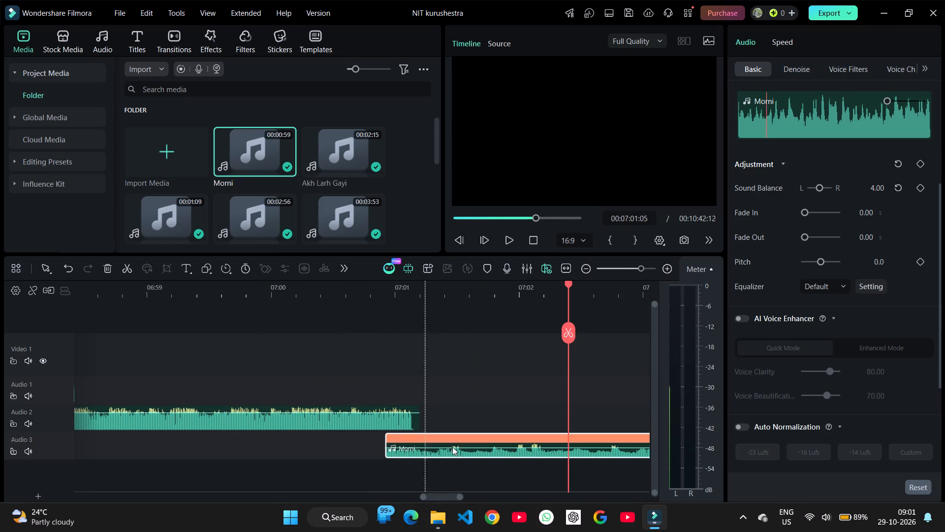
{"action": "left_click_drag", "start_coordinate": [445, 453], "coordinate": [454, 451]}
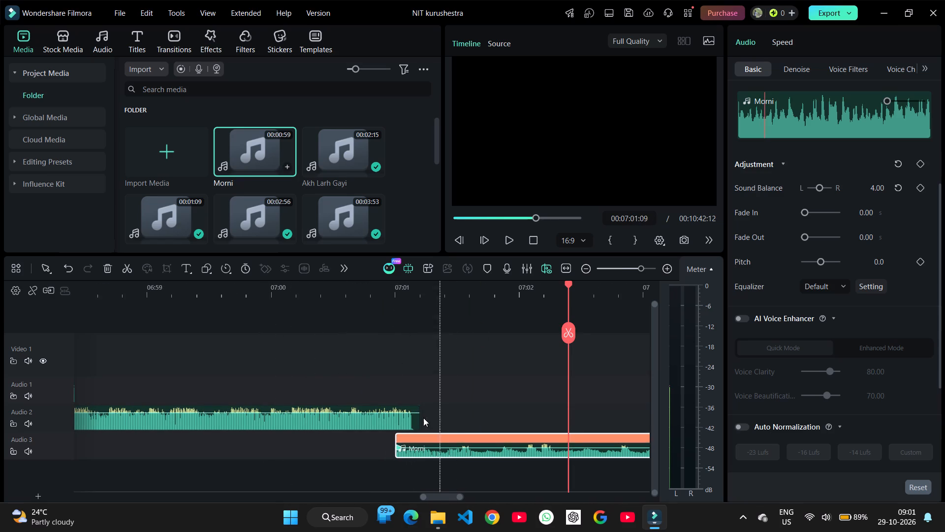
Crossfade the overlap with a 0.24 s Fade Out on 8 Morni remix and a 0.12 s Fade In on Morni, shifted slightly later.
{"action": "left_click_drag", "start_coordinate": [414, 411], "coordinate": [390, 412]}
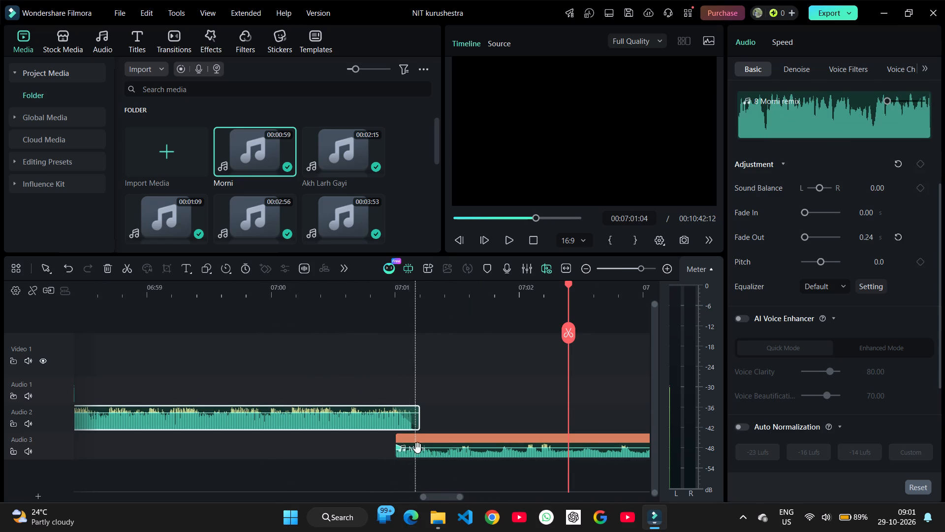
{"action": "left_click", "coordinate": [417, 448]}
{"action": "left_click_drag", "start_coordinate": [420, 451], "coordinate": [432, 448]}
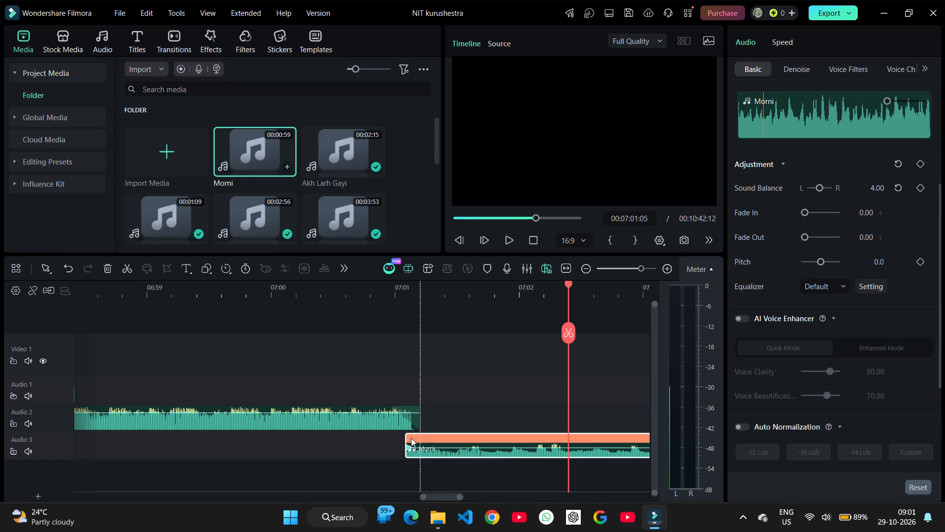
{"action": "left_click_drag", "start_coordinate": [408, 445], "coordinate": [422, 444]}
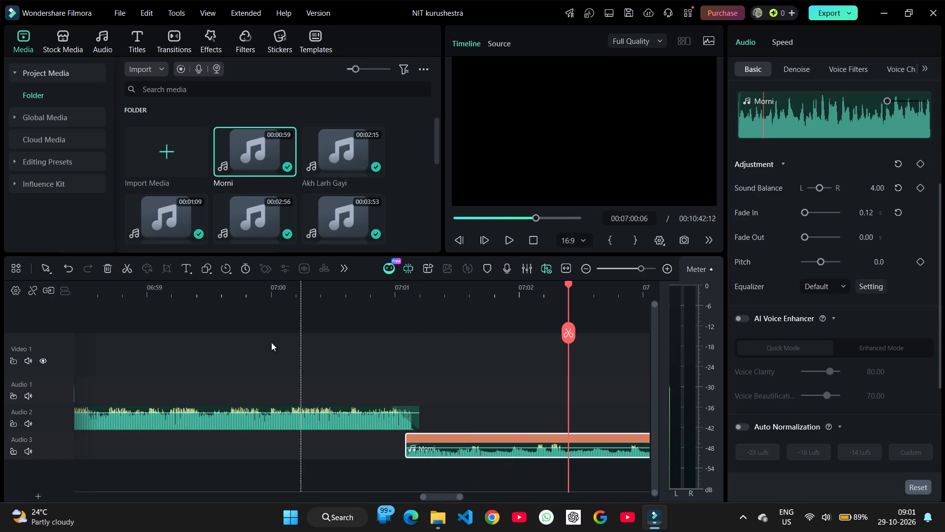
Play the crossfade from 8 Morni remix into Morni, starting before the overlap.
{"action": "left_click", "coordinate": [250, 350]}
{"action": "key", "text": "space"}
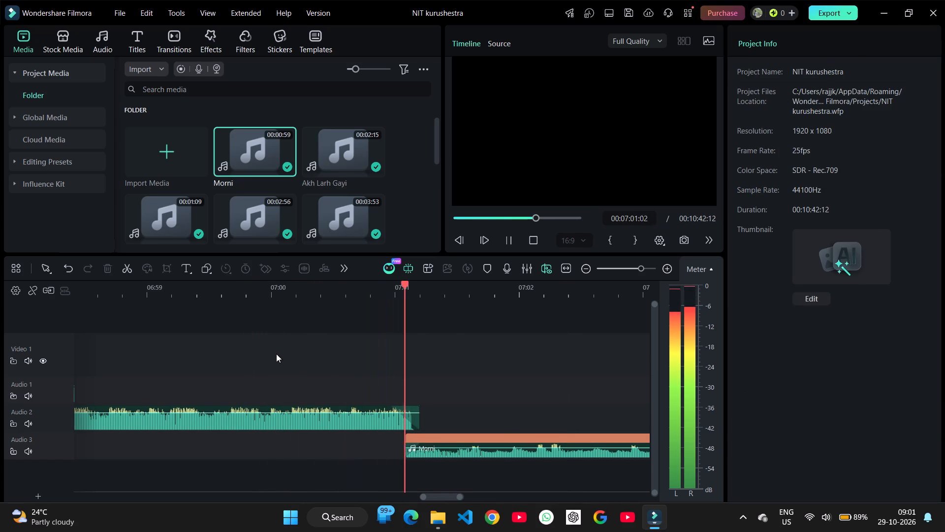
{"action": "scroll", "coordinate": [279, 361], "scroll_direction": "down", "scroll_amount": 3, "text": "ctrl"}
{"action": "left_click", "coordinate": [231, 377]}
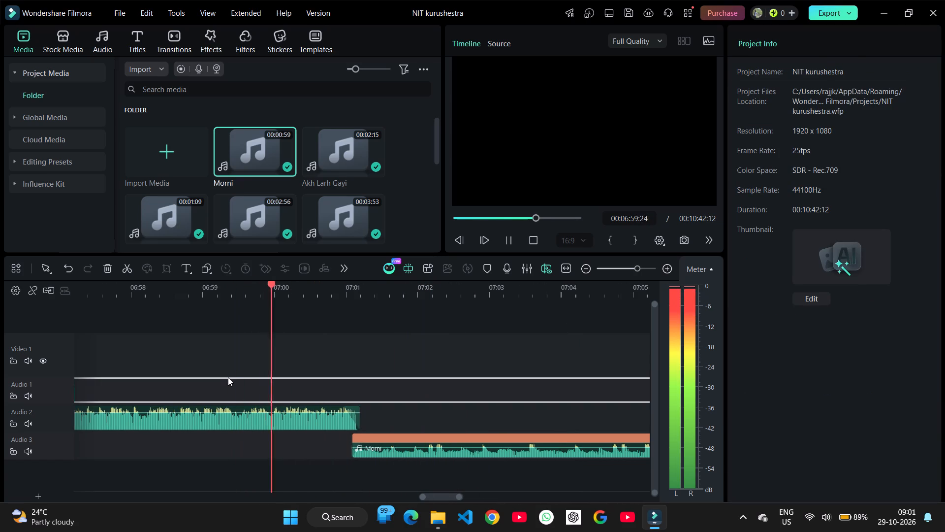
{"action": "key", "text": "space"}
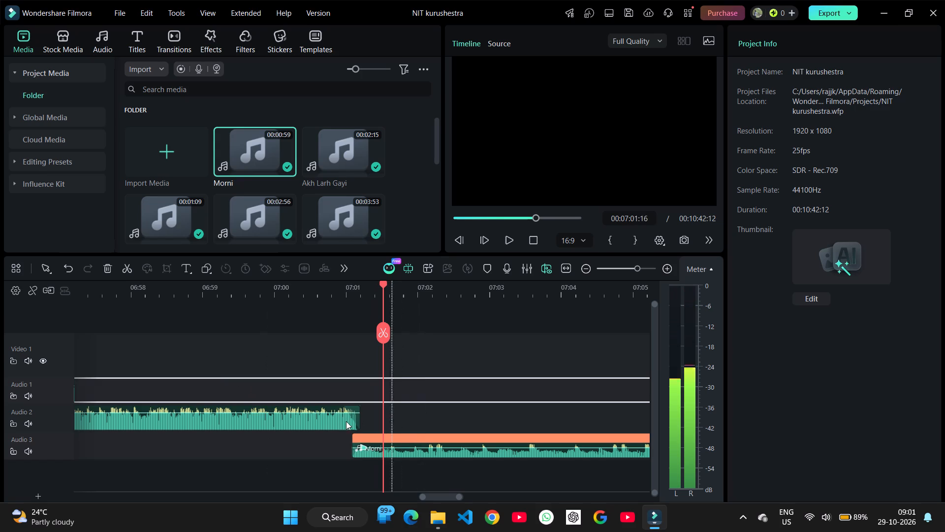
Trim the end of 8 Morni remix to about 7:01, move Morni about three frames earlier to overlap it, and play the crossfade.
{"action": "left_click_drag", "start_coordinate": [359, 416], "coordinate": [354, 418]}
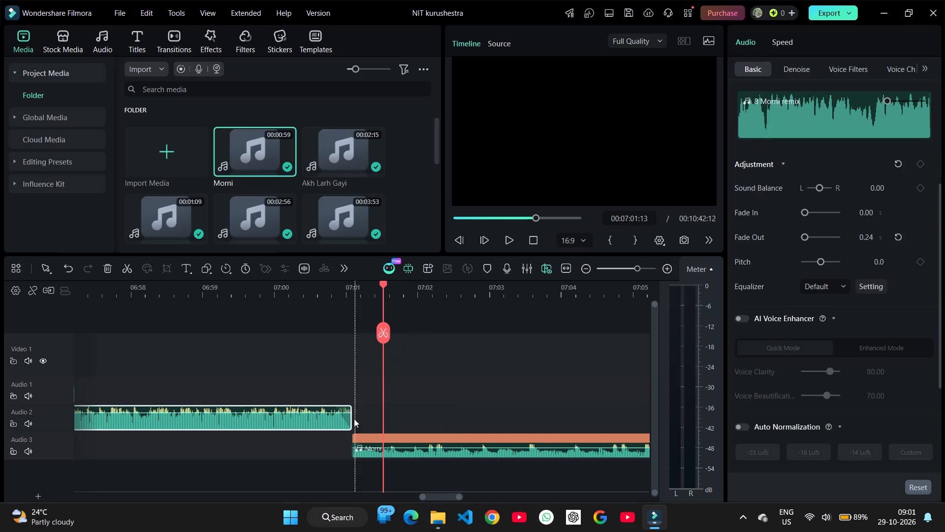
{"action": "left_click_drag", "start_coordinate": [383, 452], "coordinate": [376, 452]}
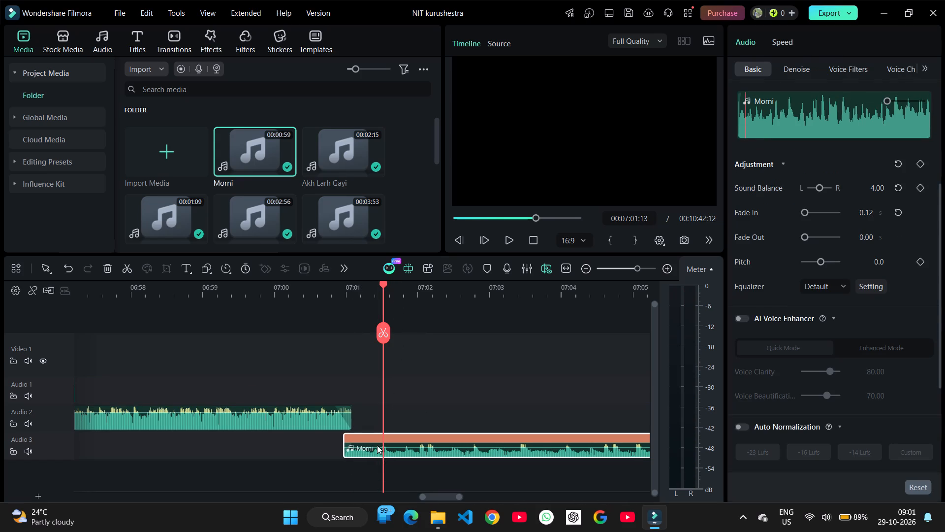
{"action": "left_click", "coordinate": [264, 386]}
{"action": "key", "text": "space"}
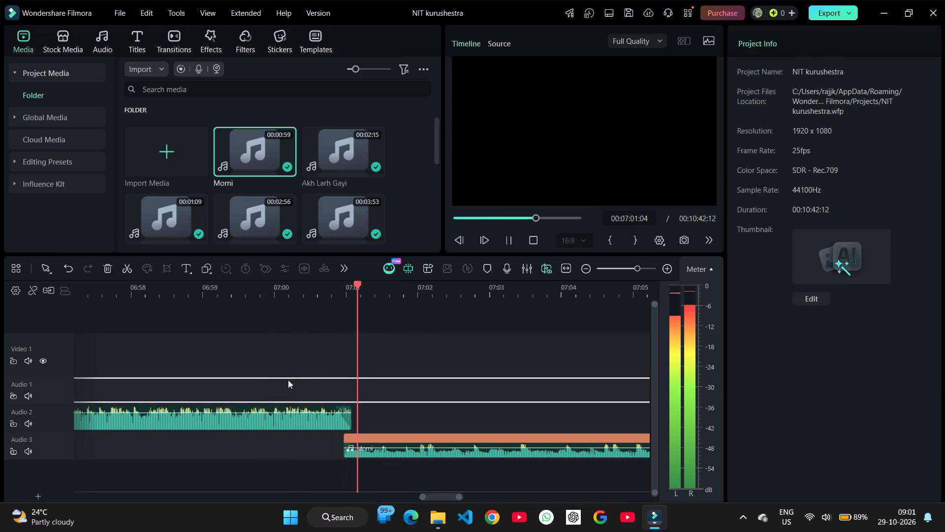
{"action": "left_click", "coordinate": [233, 354]}
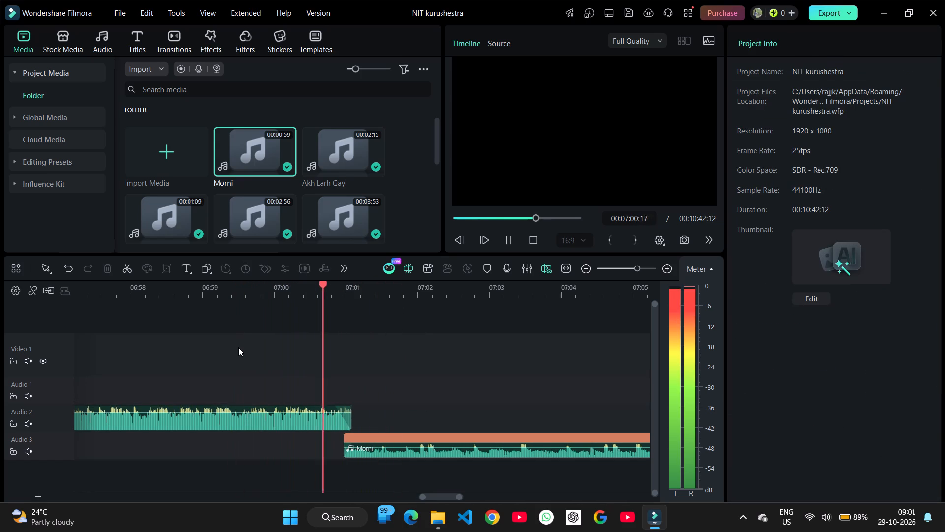
{"action": "scroll", "coordinate": [337, 476], "scroll_direction": "up", "scroll_amount": 5, "text": "ctrl"}
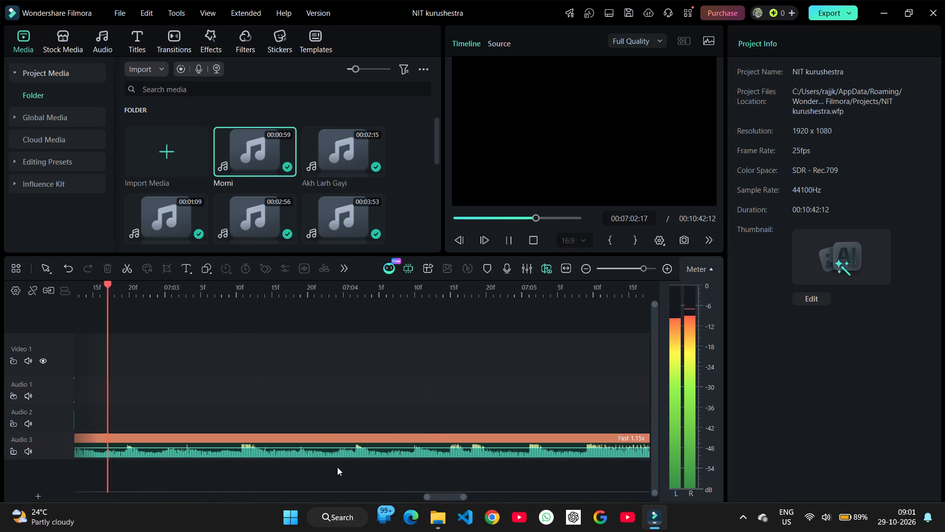
{"action": "key", "text": "space"}
Move Morni about two frames later on Audio 3 to start at about 7:01, and play the crossfade from about 7:00.
{"action": "scroll", "coordinate": [307, 444], "scroll_direction": "down", "scroll_amount": 6}
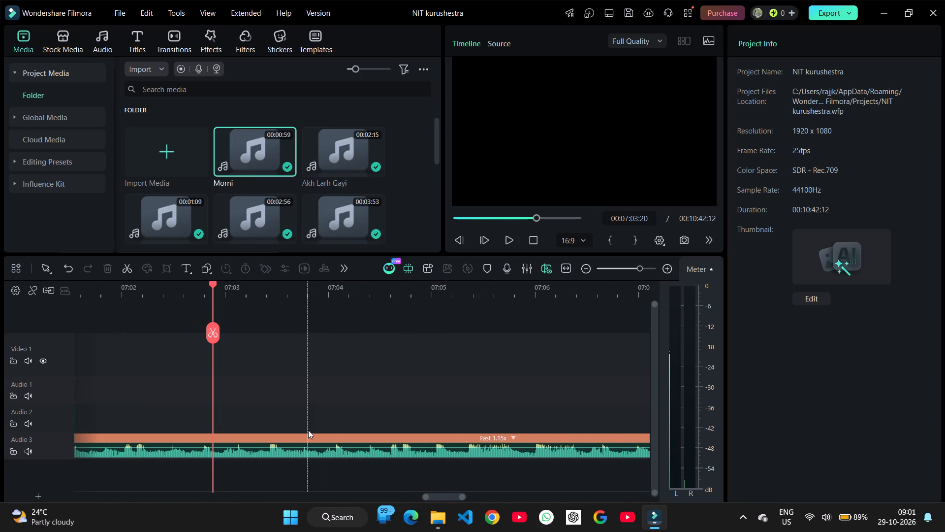
{"action": "scroll", "coordinate": [308, 430], "scroll_direction": "down", "scroll_amount": 2, "text": "ctrl"}
{"action": "scroll", "coordinate": [102, 458], "scroll_direction": "up", "scroll_amount": 2, "text": "ctrl"}
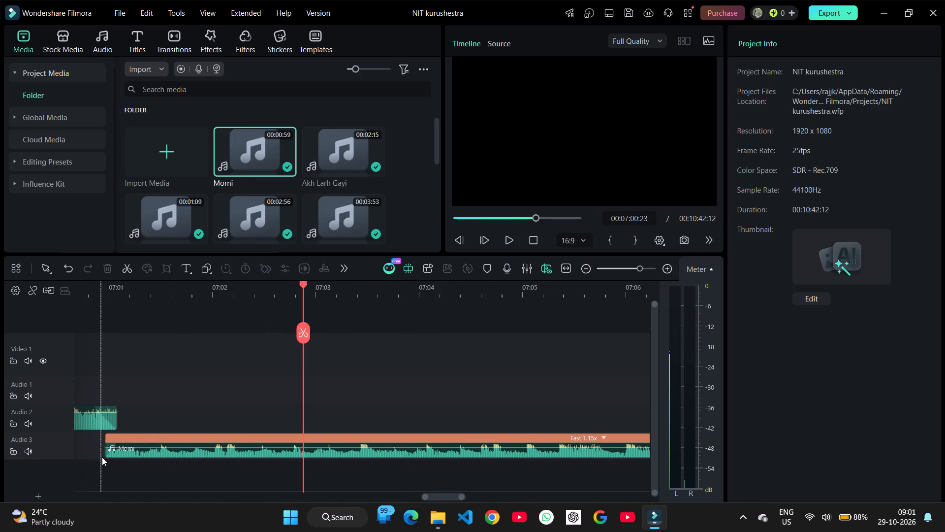
{"action": "scroll", "coordinate": [102, 457], "scroll_direction": "up", "scroll_amount": 8, "text": "ctrl"}
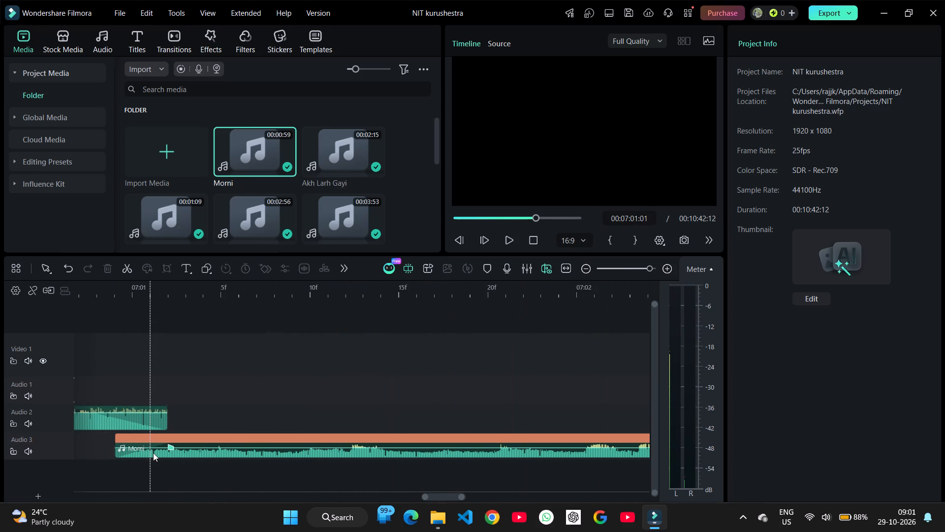
{"action": "left_click_drag", "start_coordinate": [153, 453], "coordinate": [192, 453]}
{"action": "scroll", "coordinate": [126, 432], "scroll_direction": "down", "scroll_amount": 5, "text": "ctrl"}
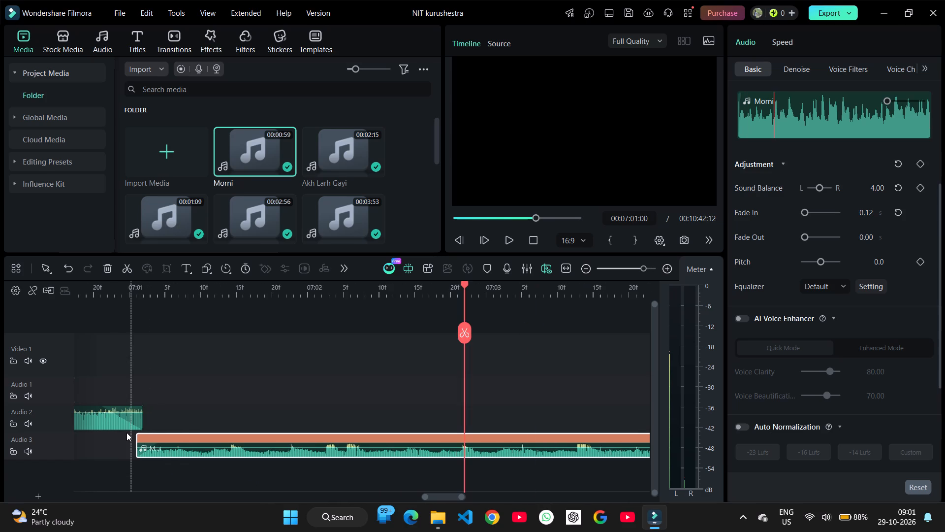
{"action": "scroll", "coordinate": [126, 433], "scroll_direction": "right", "scroll_amount": 1}
{"action": "left_click", "coordinate": [157, 382]}
{"action": "key", "text": "space"}
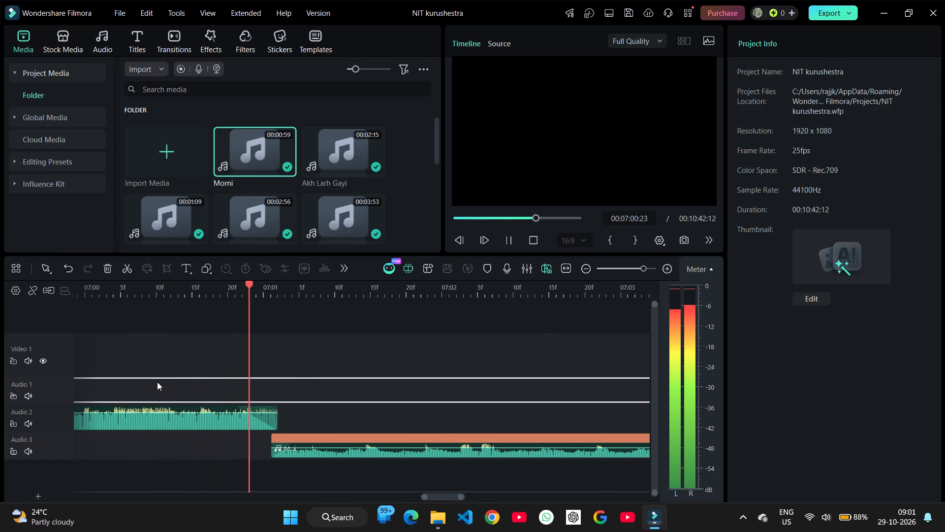
{"action": "left_click", "coordinate": [83, 333]}
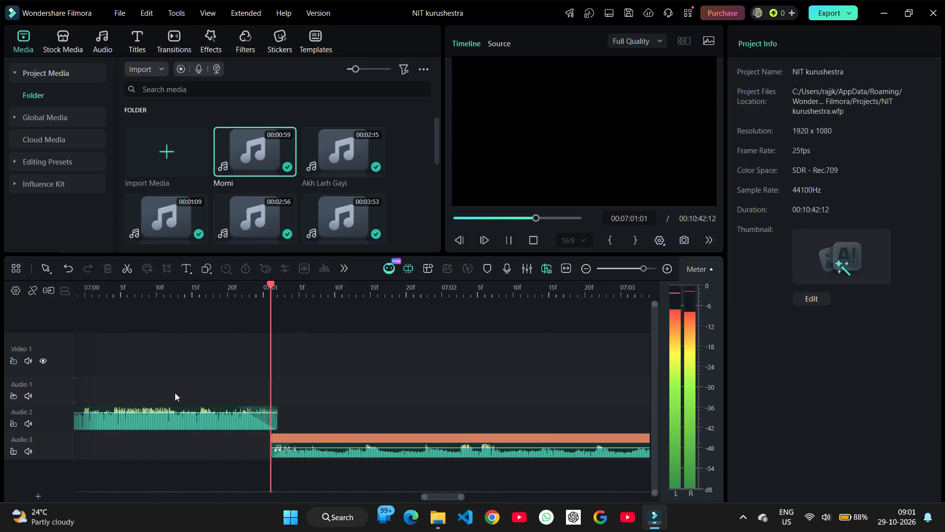
Remove the Fade Out at the end of 8 Morni remix on Audio 2 and play the transition into Morni.
{"action": "scroll", "coordinate": [187, 377], "scroll_direction": "down", "scroll_amount": 6, "text": "ctrl"}
{"action": "key", "text": "space"}
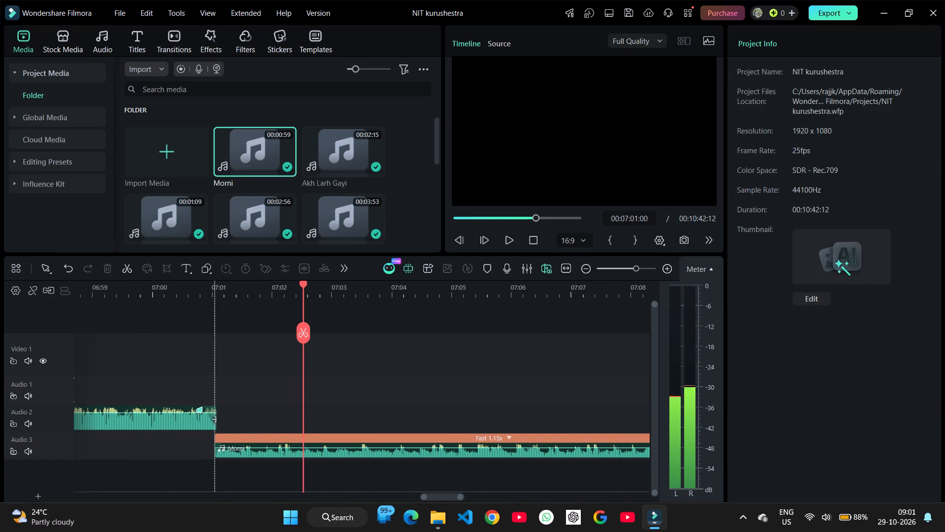
{"action": "left_click_drag", "start_coordinate": [217, 418], "coordinate": [212, 418]}
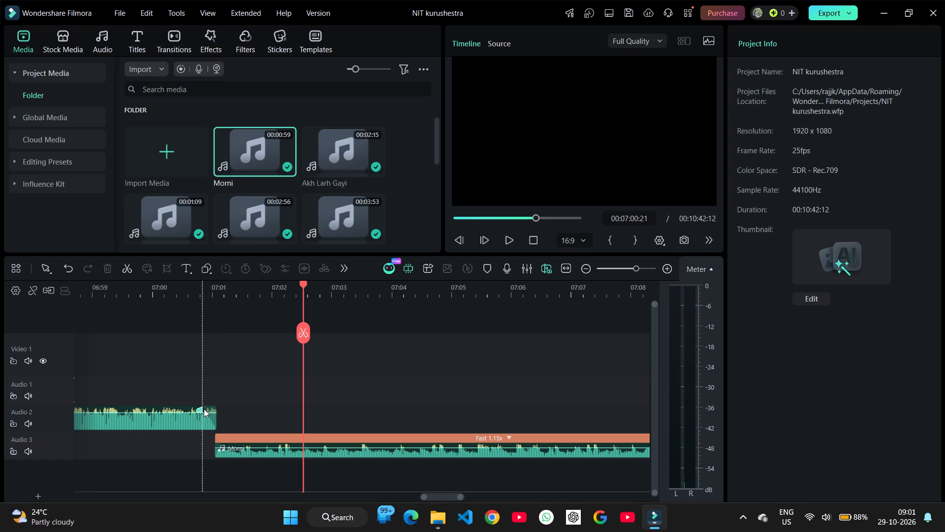
{"action": "left_click_drag", "start_coordinate": [201, 409], "coordinate": [227, 408]}
{"action": "left_click", "coordinate": [115, 358]}
{"action": "key", "text": "space"}
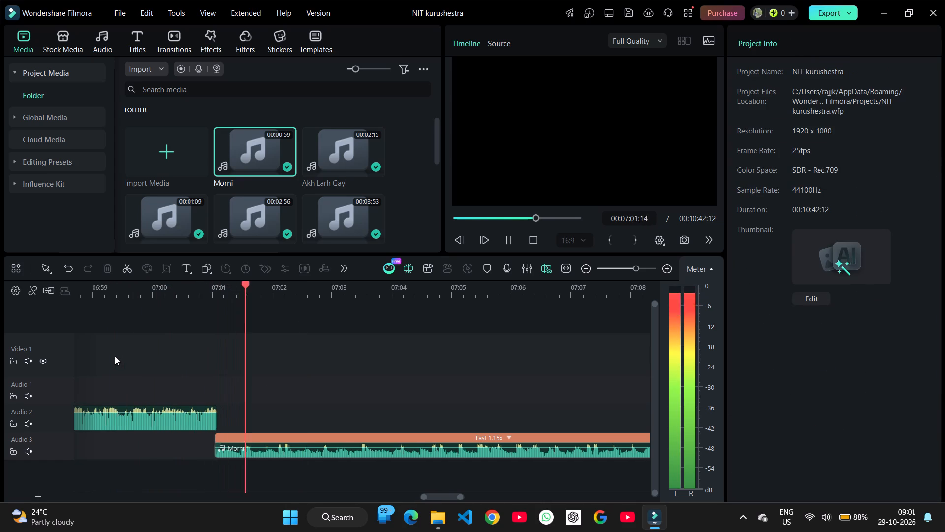
{"action": "left_click", "coordinate": [150, 375]}
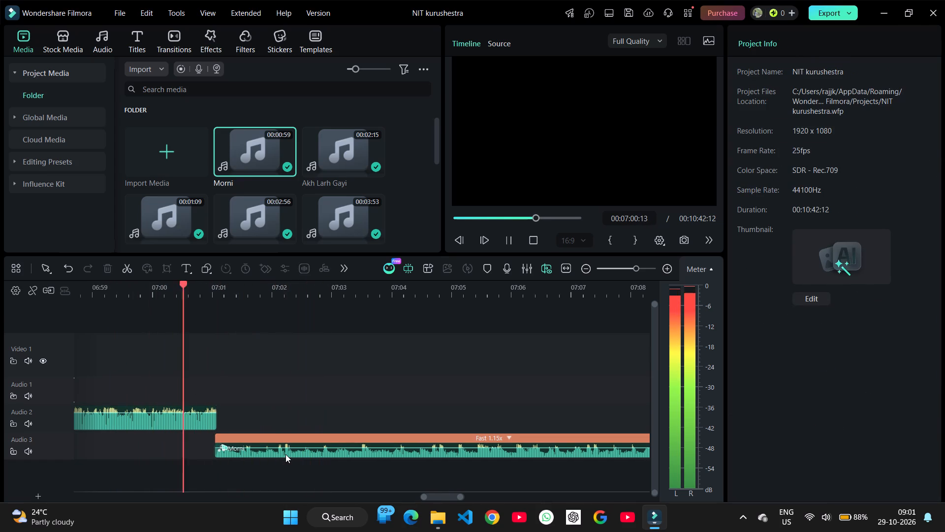
Set Morni's Sound Balance to 6.00 and play the transition from just before 7:00.
{"action": "left_click", "coordinate": [285, 454]}
{"action": "key", "text": "space"}
{"action": "left_click", "coordinate": [878, 182]}
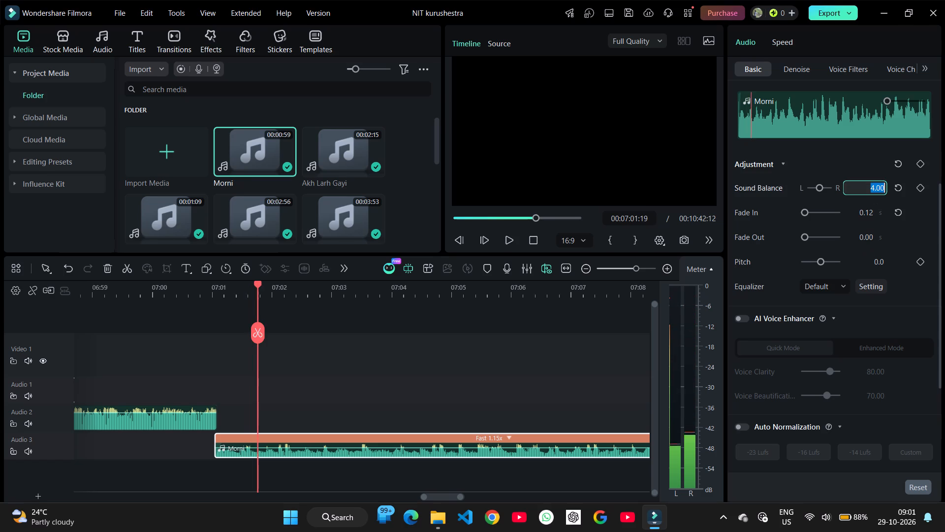
{"action": "key", "text": "6"}
{"action": "key", "text": "Return"}
{"action": "left_click", "coordinate": [138, 349]}
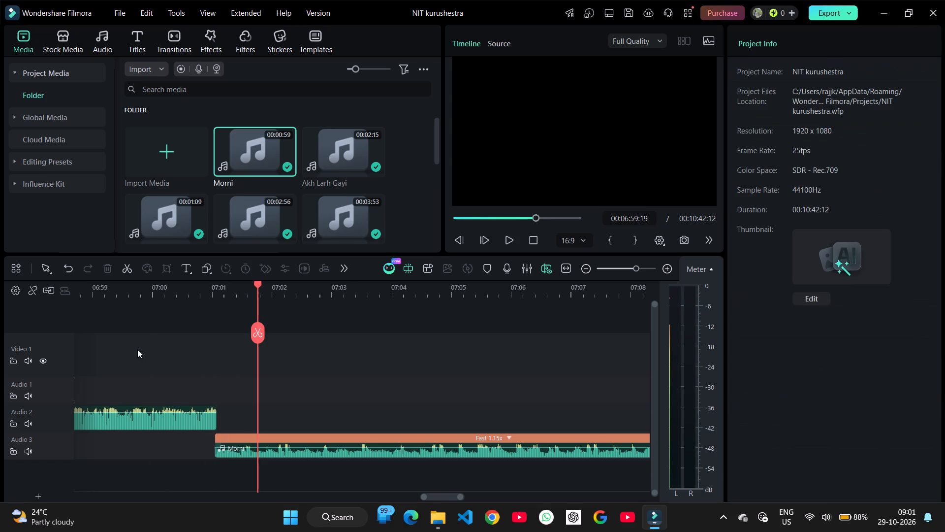
{"action": "key", "text": "space"}
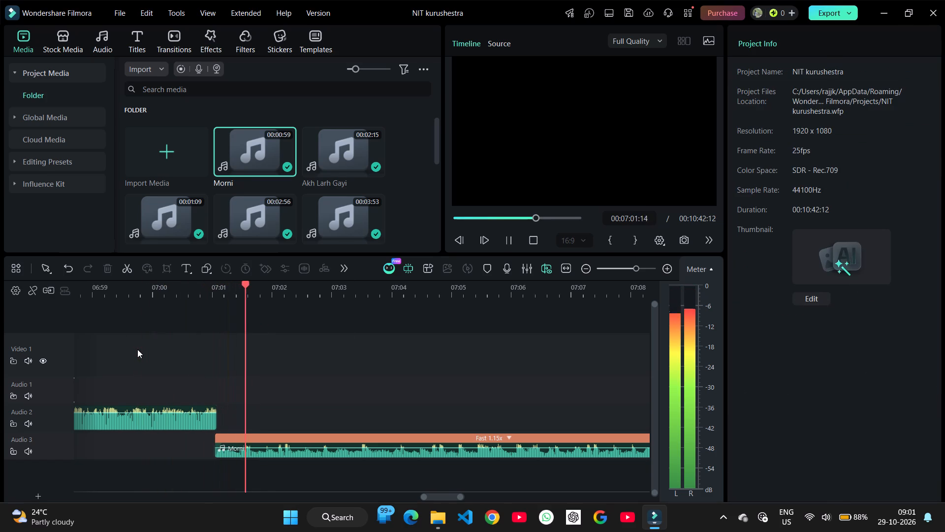
{"action": "left_click", "coordinate": [94, 339]}
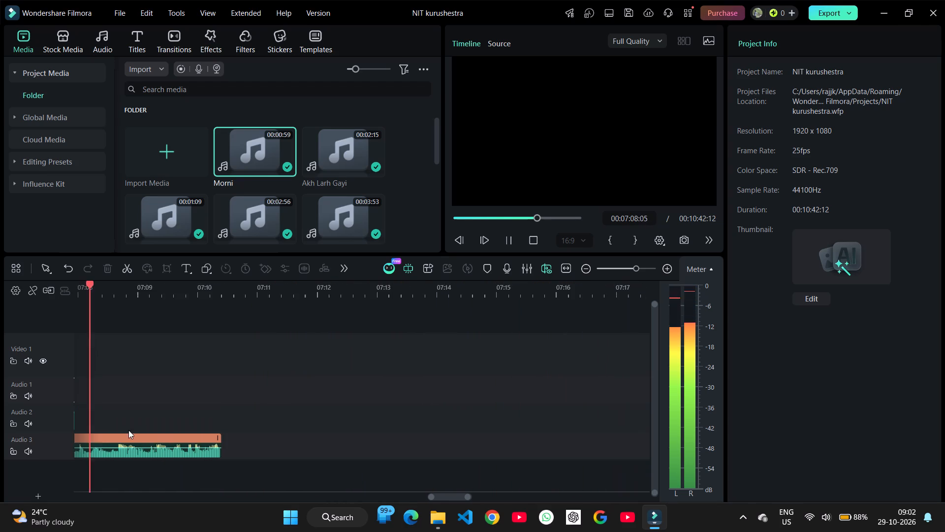
Play to the end of Morni at about 7:10, and replay the transition into Morni from about 6:54.
{"action": "scroll", "coordinate": [228, 380], "scroll_direction": "down", "scroll_amount": 6, "text": "ctrl"}
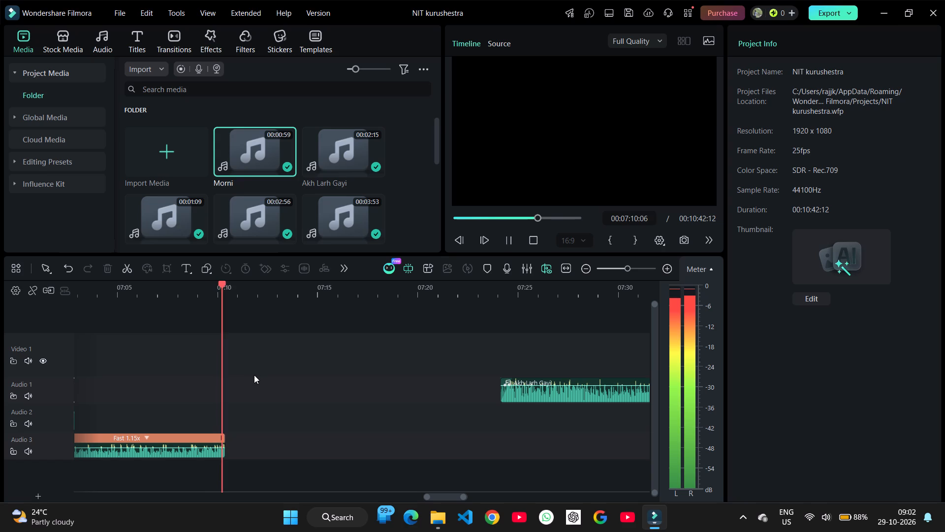
{"action": "key", "text": "space"}
{"action": "scroll", "coordinate": [252, 372], "scroll_direction": "right", "scroll_amount": 4}
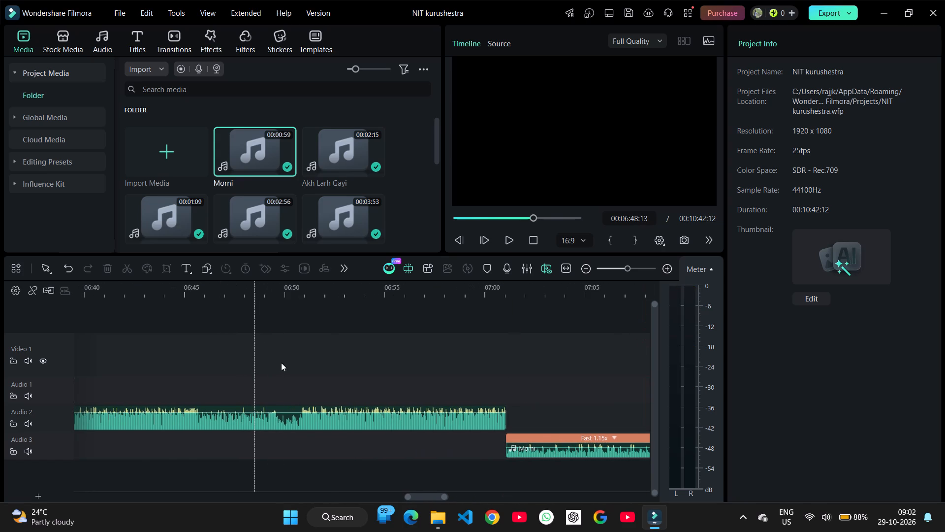
{"action": "left_click", "coordinate": [377, 373]}
{"action": "key", "text": "space"}
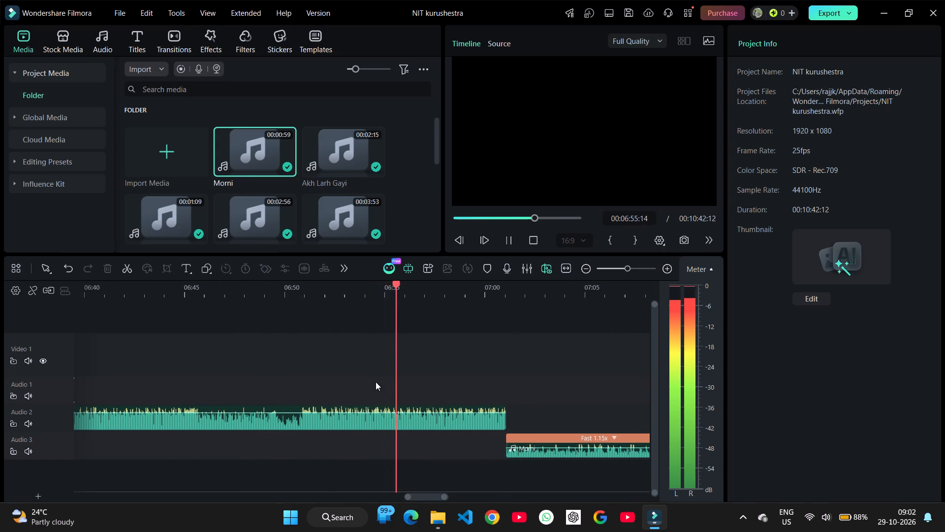
Set Morni's uniform speed to 1.10.
{"action": "left_click", "coordinate": [543, 455]}
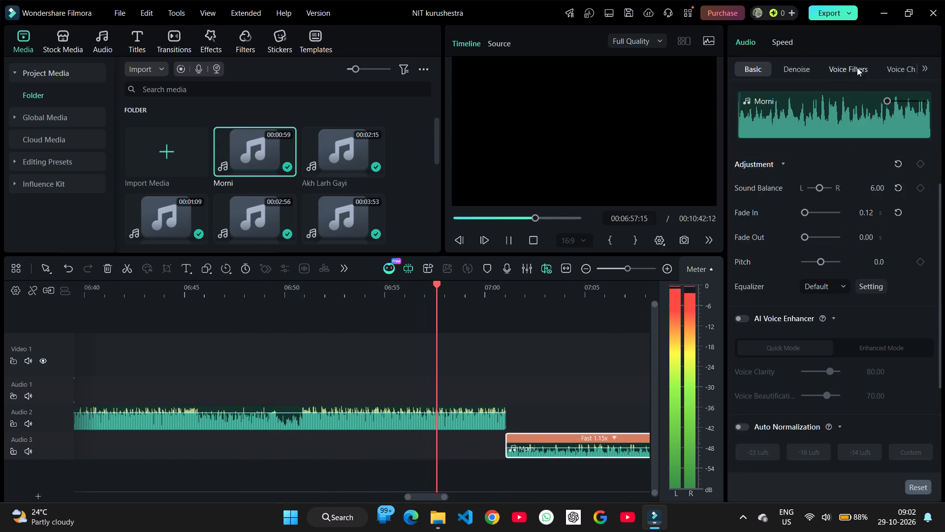
{"action": "left_click", "coordinate": [783, 40]}
{"action": "left_click", "coordinate": [876, 95]}
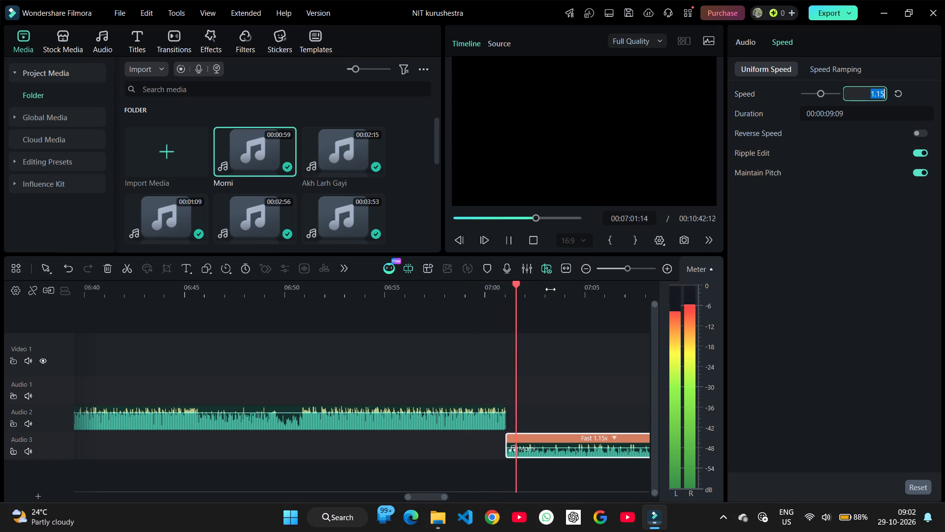
{"action": "type", "text": "1.10"}
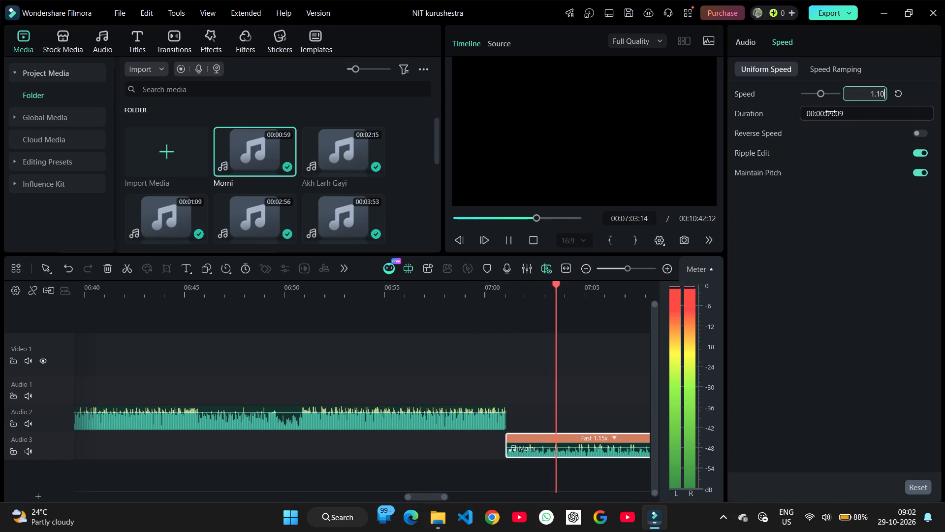
{"action": "key", "text": "Return"}
Play the transition from 8 Morni remix into the re-timed Morni repeatedly, starting from different points between about 6:50 and 6:59.
{"action": "left_click", "coordinate": [413, 366]}
{"action": "key", "text": "space"}
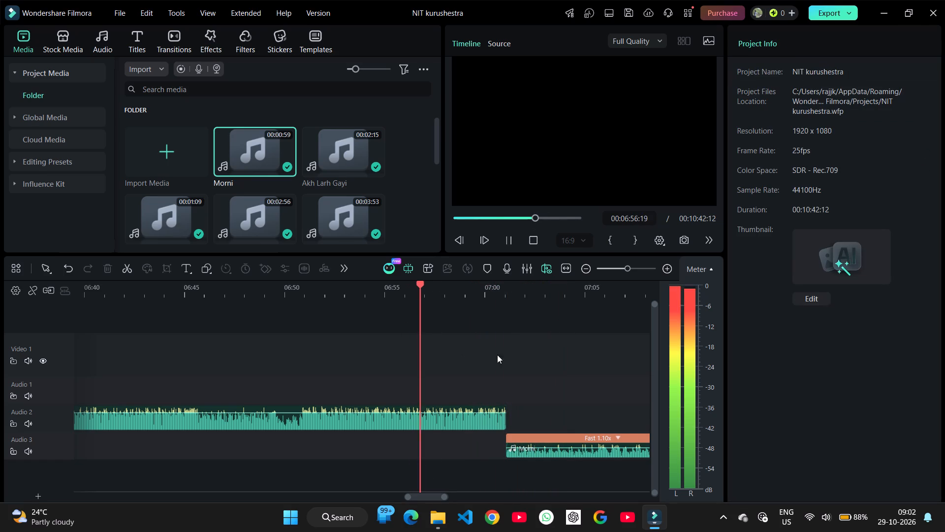
{"action": "left_click", "coordinate": [568, 455]}
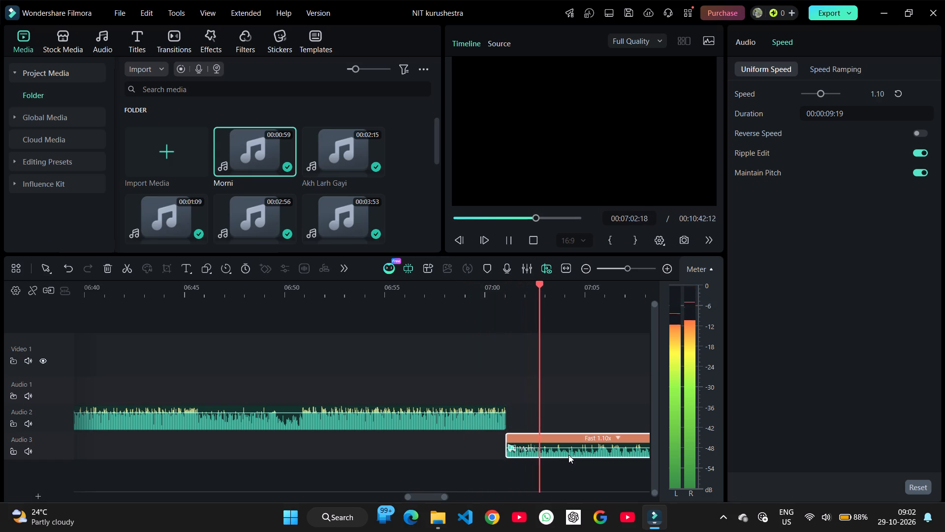
{"action": "left_click", "coordinate": [466, 355]}
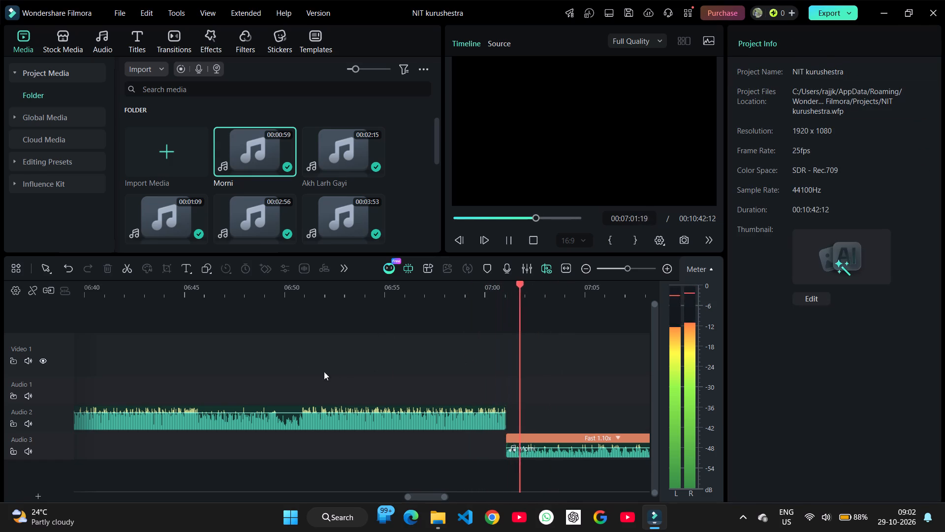
{"action": "left_click", "coordinate": [299, 357]}
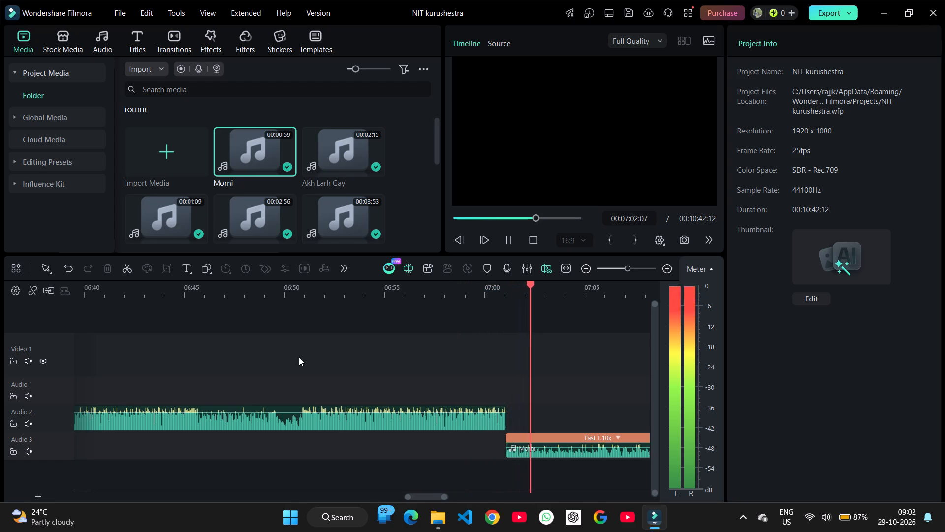
{"action": "left_click", "coordinate": [411, 371]}
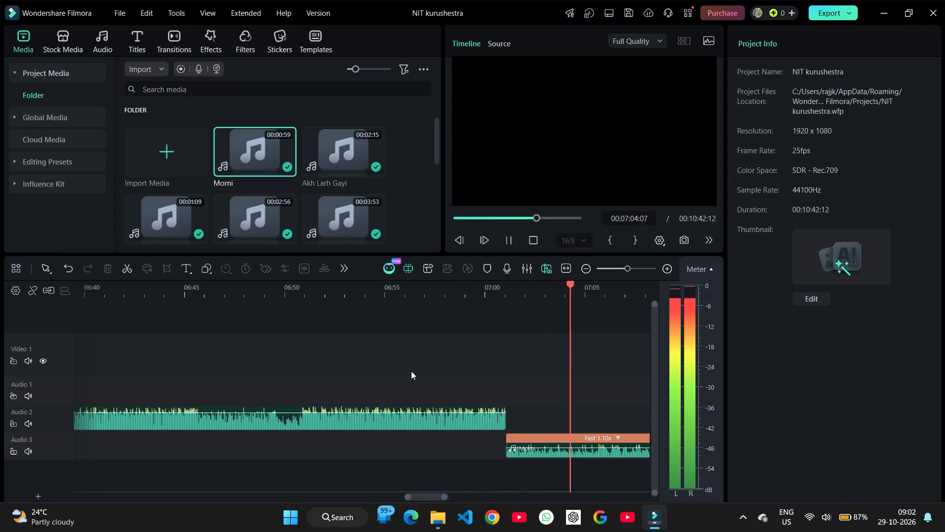
{"action": "left_click", "coordinate": [343, 368]}
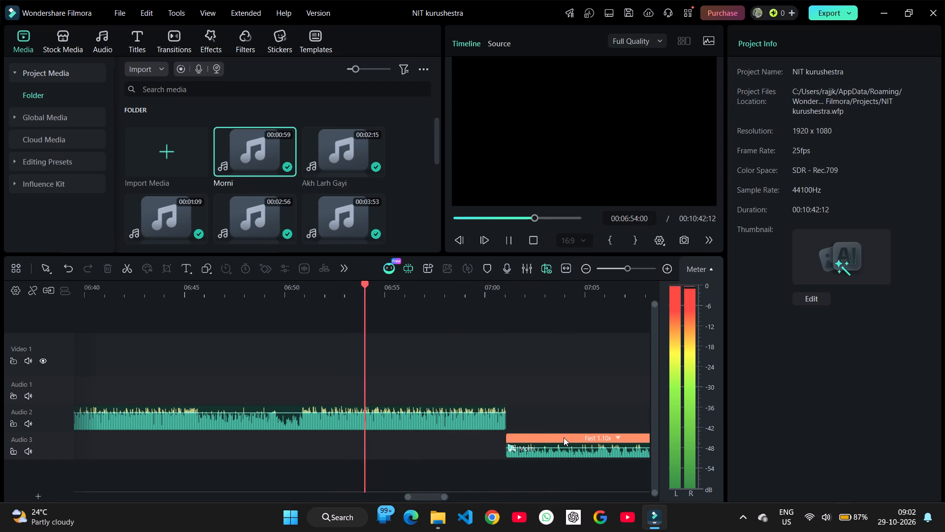
Remove the Fade In at the start of Morni on Audio 3.
{"action": "left_click", "coordinate": [553, 456]}
{"action": "left_click", "coordinate": [742, 41]}
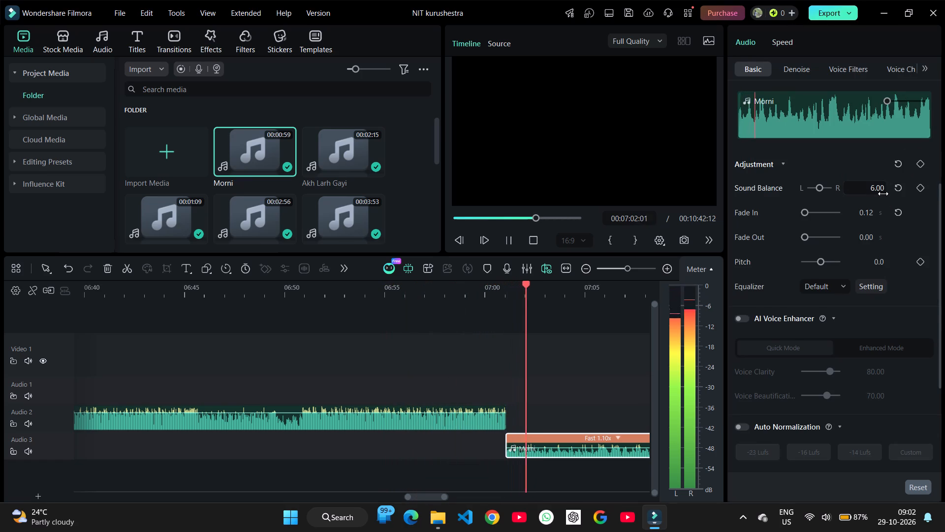
{"action": "scroll", "coordinate": [908, 223], "scroll_direction": "up", "scroll_amount": 3, "text": "ctrl"}
{"action": "scroll", "coordinate": [533, 414], "scroll_direction": "up", "scroll_amount": 3, "text": "ctrl"}
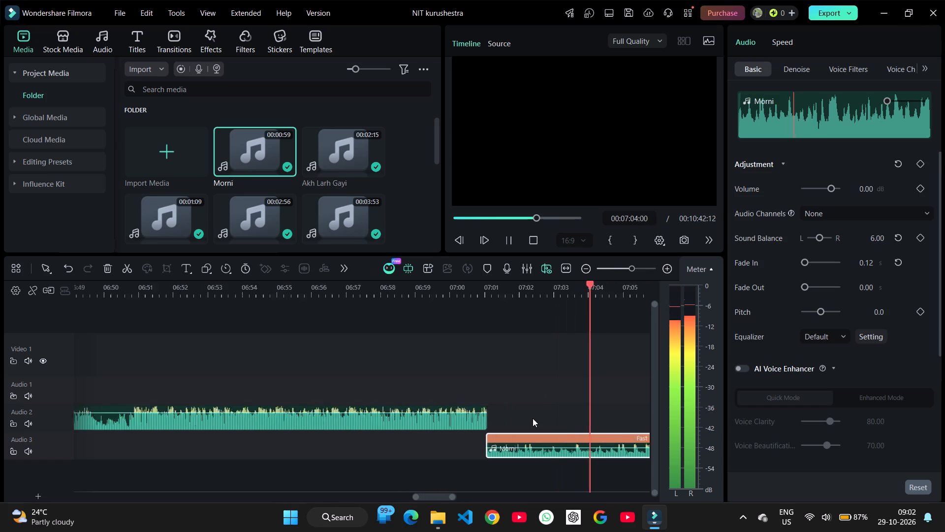
{"action": "scroll", "coordinate": [533, 418], "scroll_direction": "up", "scroll_amount": 1, "text": "ctrl"}
{"action": "key", "text": "space"}
{"action": "scroll", "coordinate": [460, 452], "scroll_direction": "up", "scroll_amount": 7}
{"action": "scroll", "coordinate": [475, 432], "scroll_direction": "up", "scroll_amount": 6, "text": "ctrl"}
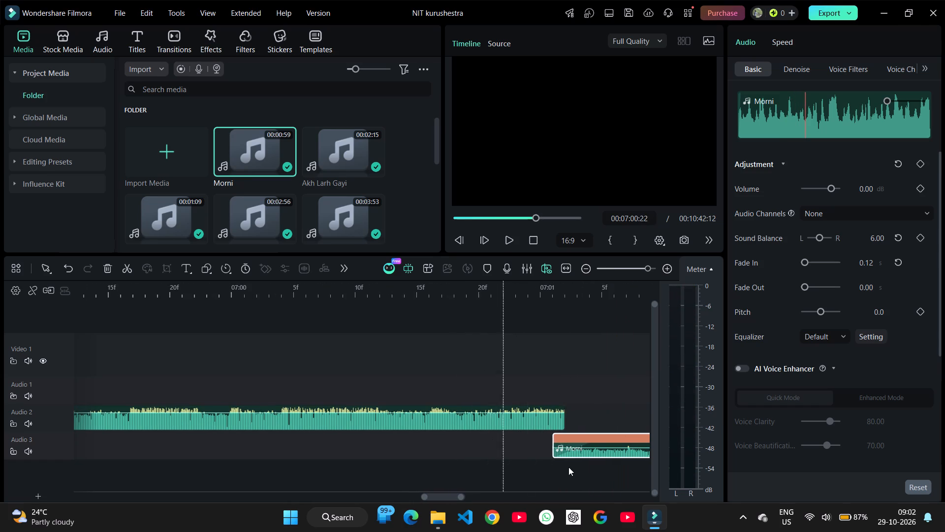
{"action": "left_click_drag", "start_coordinate": [580, 454], "coordinate": [586, 453]}
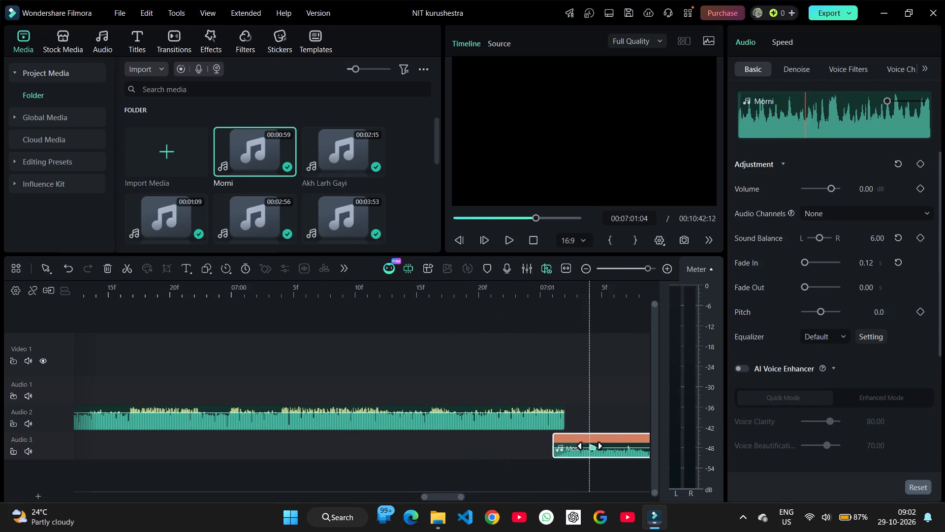
{"action": "left_click_drag", "start_coordinate": [590, 446], "coordinate": [513, 441]}
Move Morni about one frame later to start at the end of 8 Morni remix, and play the join.
{"action": "left_click_drag", "start_coordinate": [581, 452], "coordinate": [589, 449]}
{"action": "left_click", "coordinate": [469, 340]}
{"action": "key", "text": "space"}
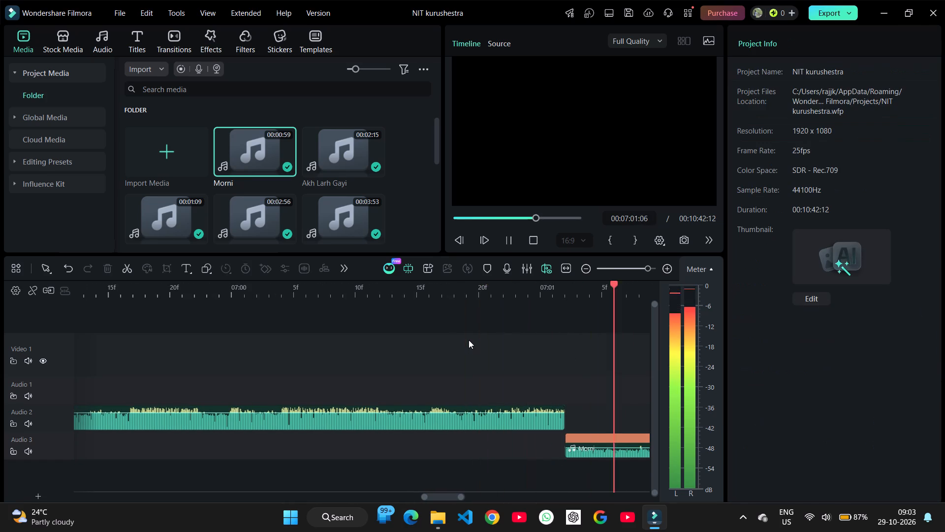
{"action": "scroll", "coordinate": [316, 372], "scroll_direction": "down", "scroll_amount": 7, "text": "ctrl"}
{"action": "left_click", "coordinate": [114, 365]}
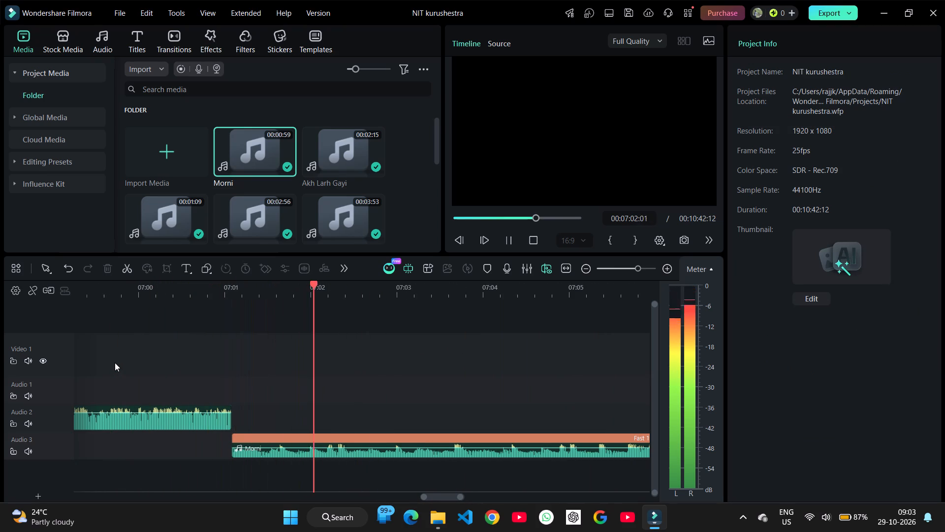
Extend Morni's start about one frame earlier to 00:07:01:01, overlapping the end of 8 Morni remix, and play the join.
{"action": "key", "text": "space"}
{"action": "scroll", "coordinate": [222, 452], "scroll_direction": "up", "scroll_amount": 8, "text": "ctrl"}
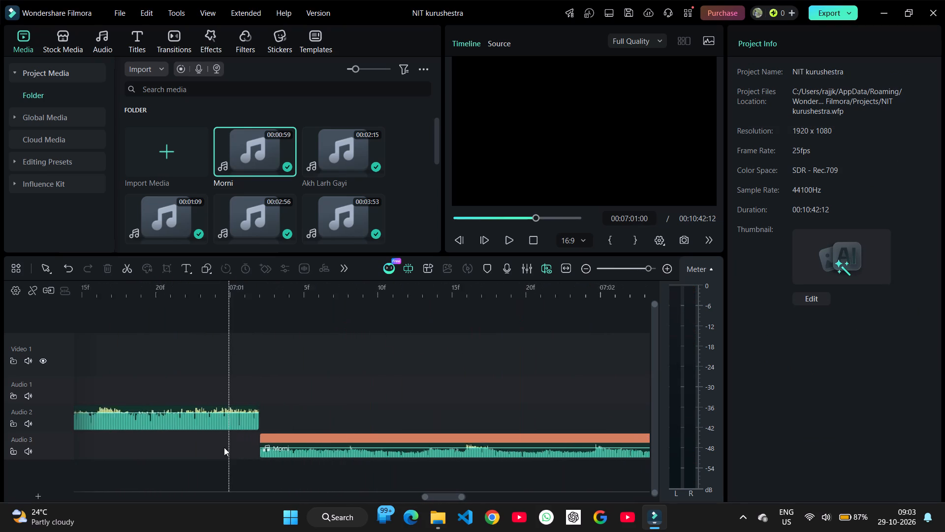
{"action": "scroll", "coordinate": [224, 447], "scroll_direction": "up", "scroll_amount": 2, "text": "ctrl"}
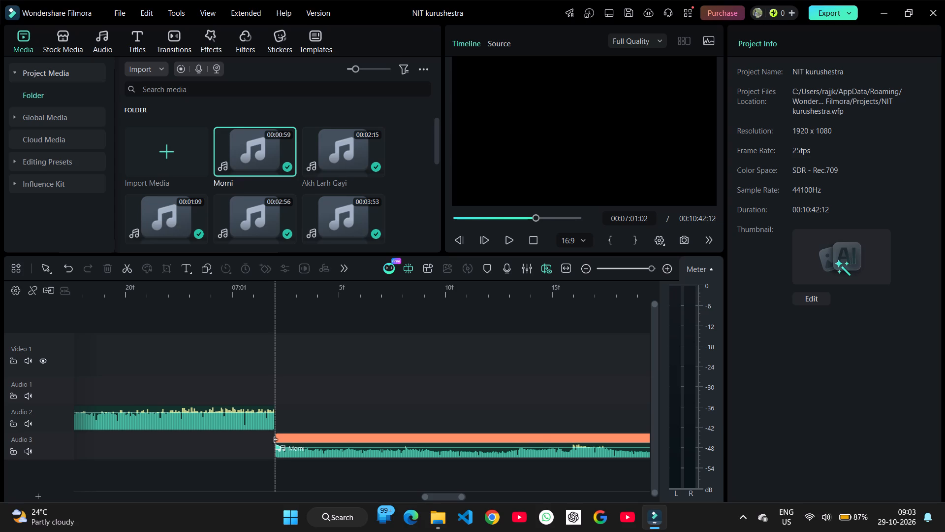
{"action": "left_click_drag", "start_coordinate": [276, 437], "coordinate": [234, 437]}
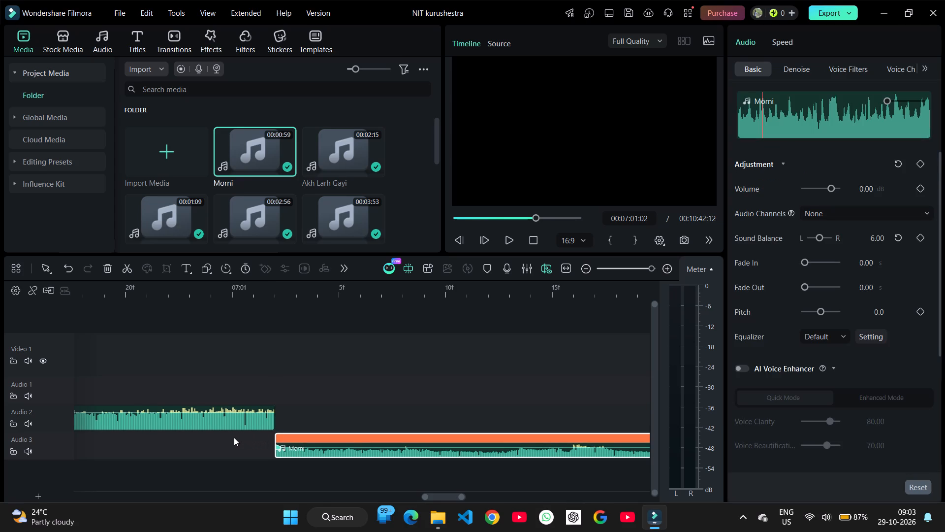
{"action": "left_click_drag", "start_coordinate": [234, 437], "coordinate": [223, 437]}
{"action": "scroll", "coordinate": [283, 436], "scroll_direction": "up", "scroll_amount": 11, "text": "ctrl"}
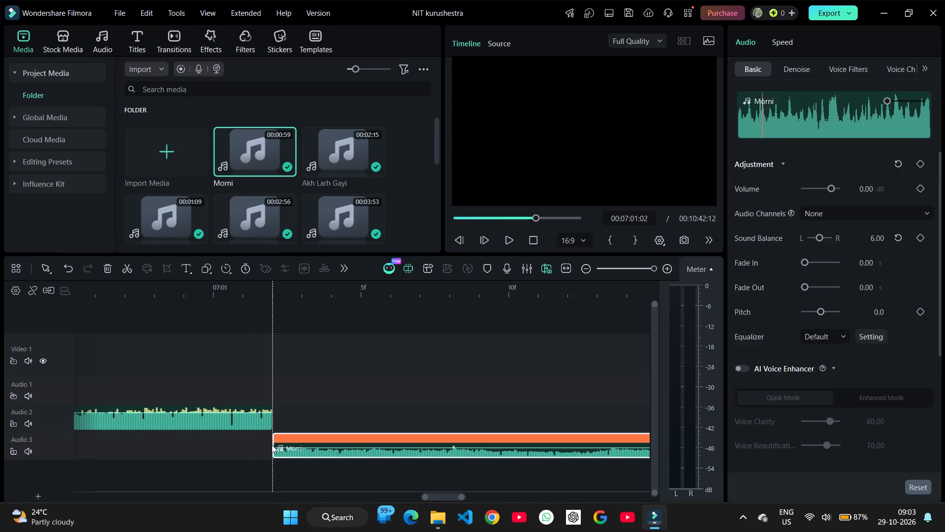
{"action": "left_click", "coordinate": [271, 445]}
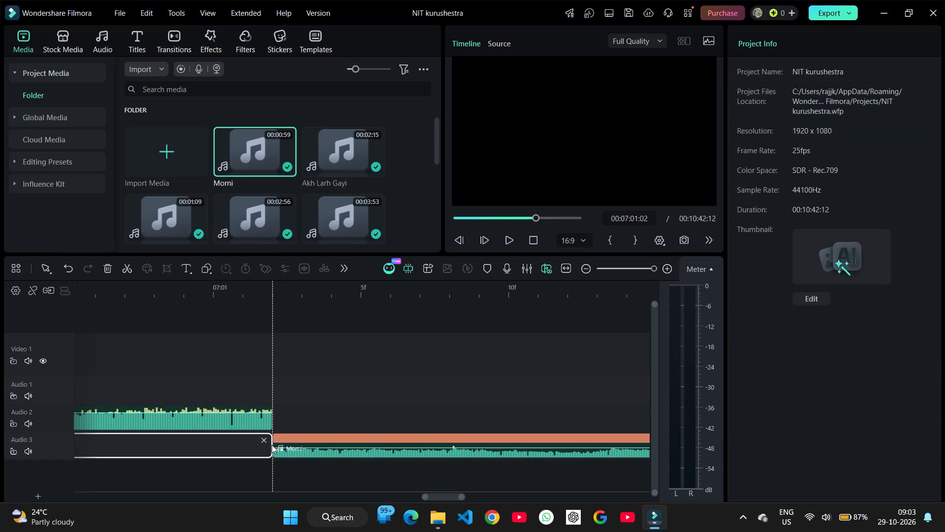
{"action": "left_click", "coordinate": [287, 446]}
{"action": "left_click_drag", "start_coordinate": [275, 453], "coordinate": [259, 453]}
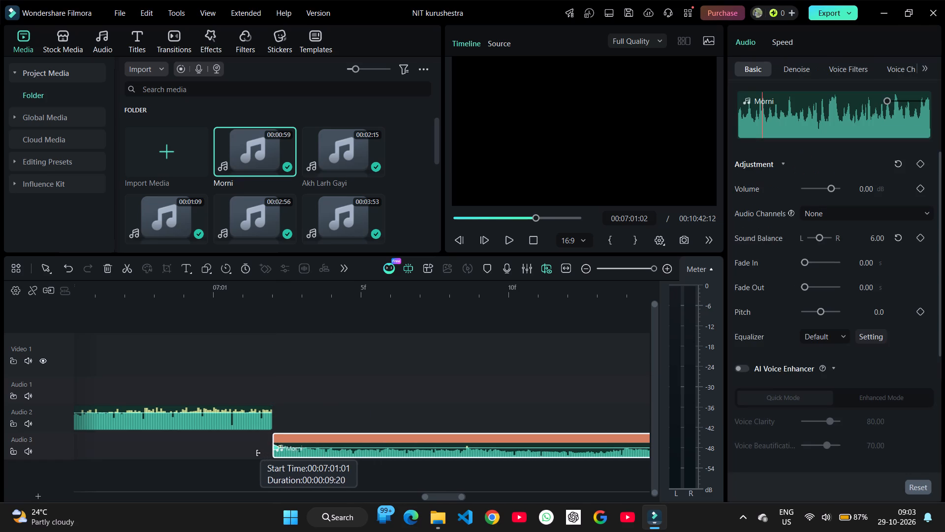
{"action": "left_click_drag", "start_coordinate": [259, 453], "coordinate": [256, 453]}
{"action": "scroll", "coordinate": [163, 371], "scroll_direction": "down", "scroll_amount": 6, "text": "ctrl"}
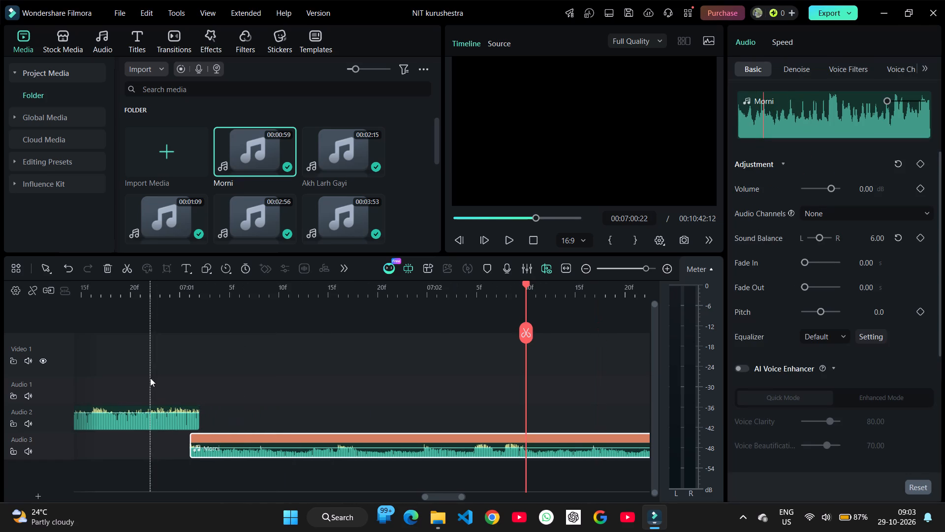
{"action": "left_click", "coordinate": [97, 356], "text": "ctrl"}
{"action": "key", "text": "space"}
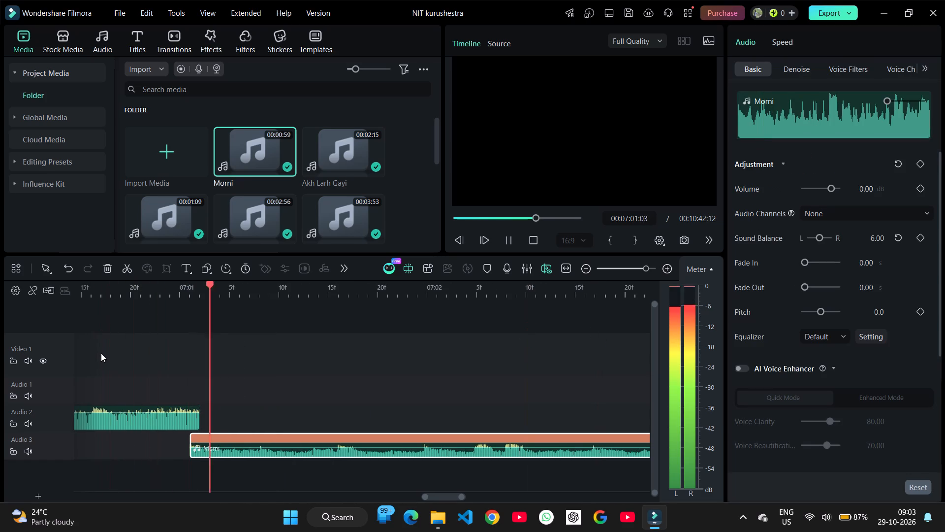
{"action": "scroll", "coordinate": [155, 376], "scroll_direction": "down", "scroll_amount": 8, "text": "ctrl"}
{"action": "left_click", "coordinate": [83, 360]}
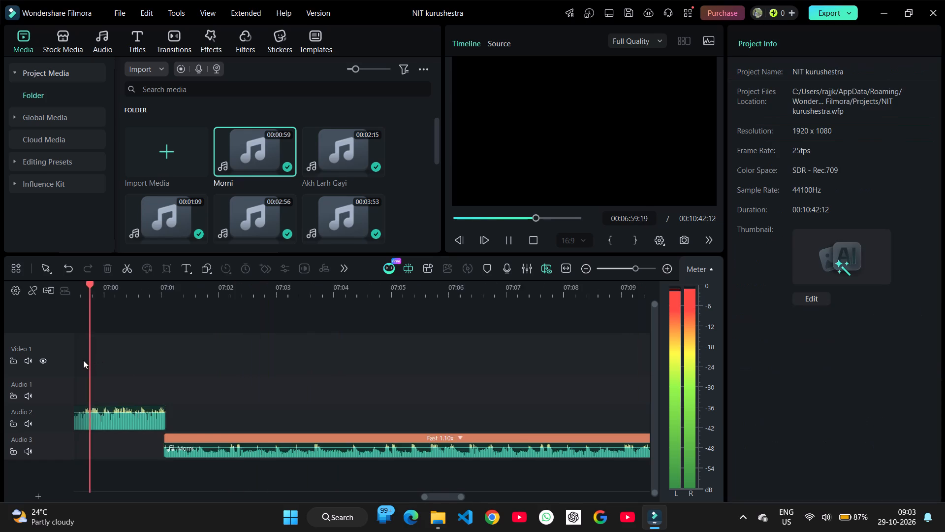
Play the join between 8 Morni remix and Morni from about 6:55, and listen through to Morni's end.
{"action": "scroll", "coordinate": [84, 361], "scroll_direction": "right", "scroll_amount": 3}
{"action": "left_click", "coordinate": [227, 365]}
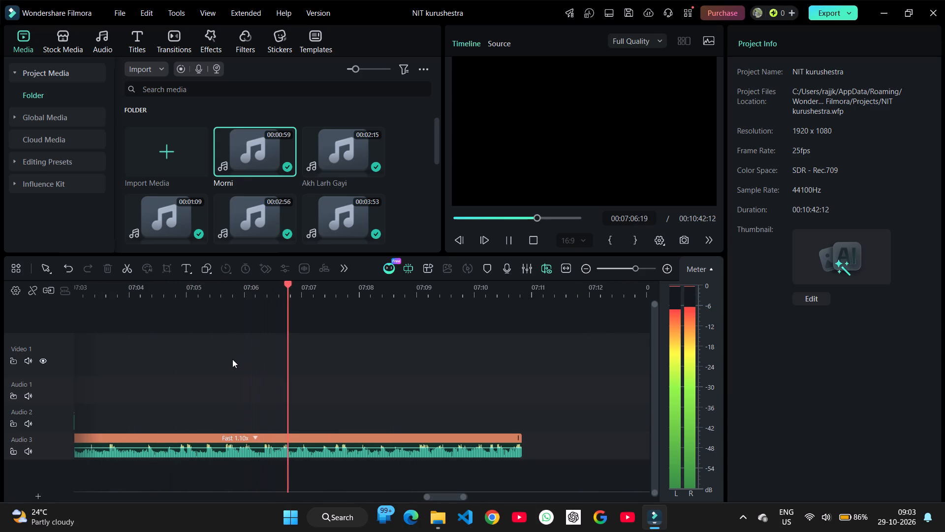
{"action": "scroll", "coordinate": [232, 359], "scroll_direction": "down", "scroll_amount": 8, "text": "ctrl"}
{"action": "left_click", "coordinate": [106, 344]}
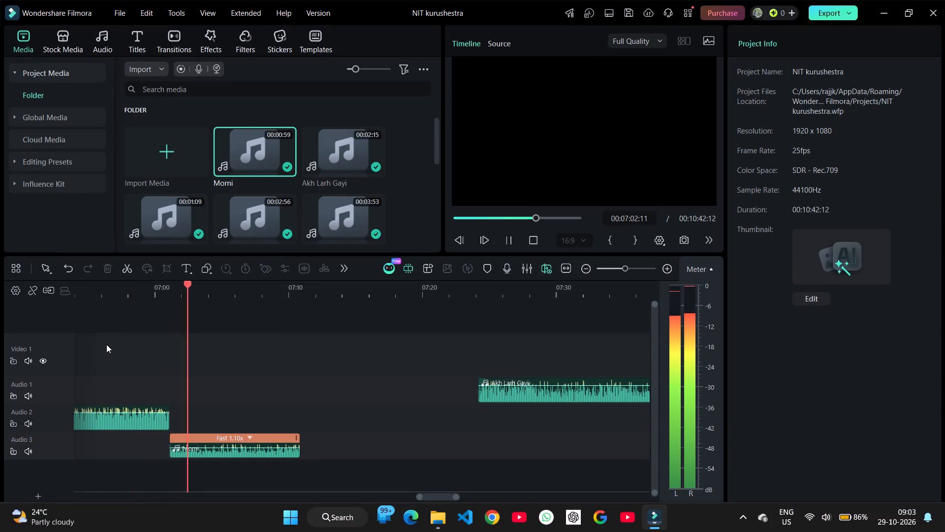
{"action": "left_click", "coordinate": [106, 344]}
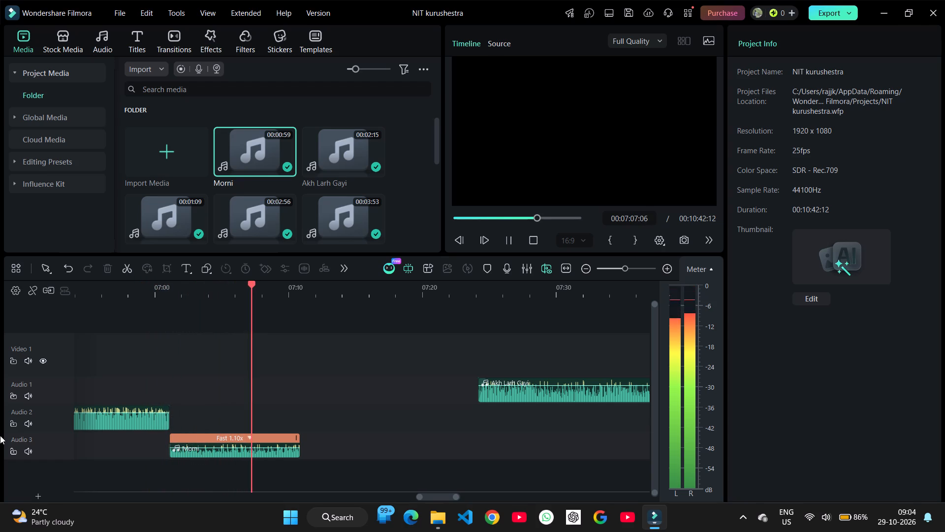
{"action": "scroll", "coordinate": [0, 435], "scroll_direction": "down", "scroll_amount": 4, "text": "ctrl"}
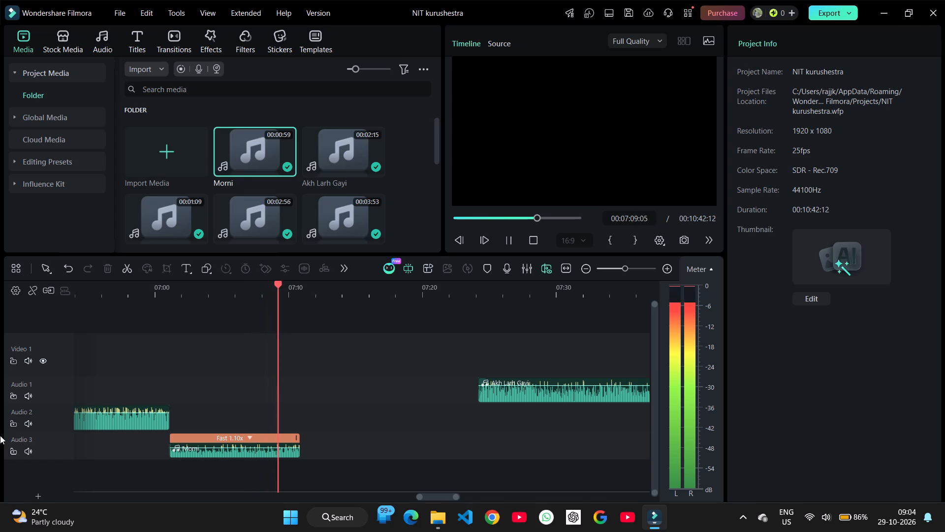
{"action": "key", "text": "space"}
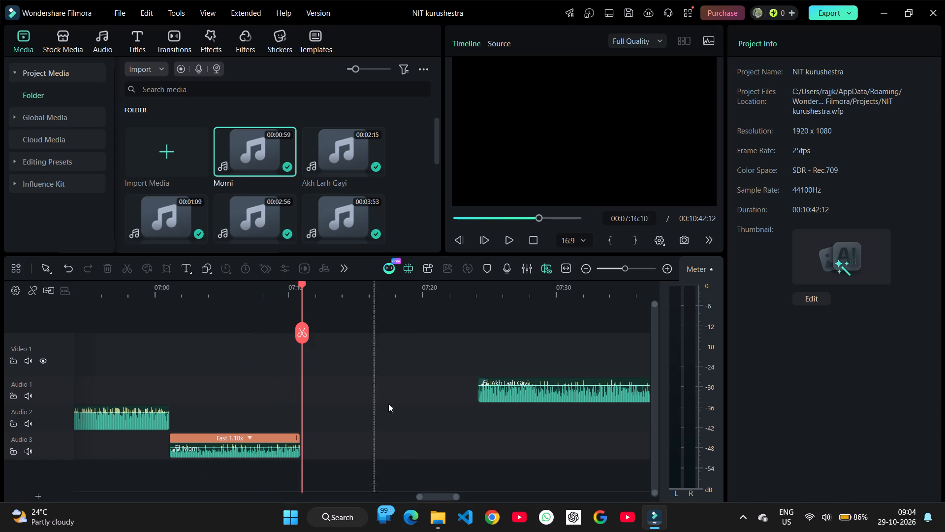
Move Akh Larh Gayi and all clips after it about 13.5 seconds earlier to overlap Morni's end.
{"action": "key", "text": "shift+a"}
{"action": "left_click", "coordinate": [549, 388]}
{"action": "left_click_drag", "start_coordinate": [550, 398], "coordinate": [373, 372]}
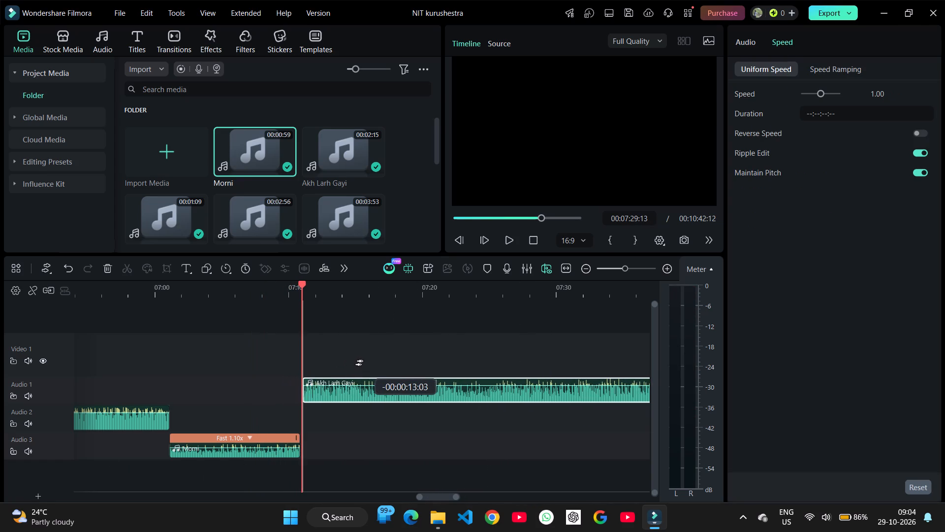
{"action": "left_click_drag", "start_coordinate": [373, 372], "coordinate": [368, 372]}
Shift Akh Larh Gayi and all following clips about three frames later, starting at about 00:07:10:16.
{"action": "scroll", "coordinate": [262, 435], "scroll_direction": "up", "scroll_amount": 5, "text": "ctrl"}
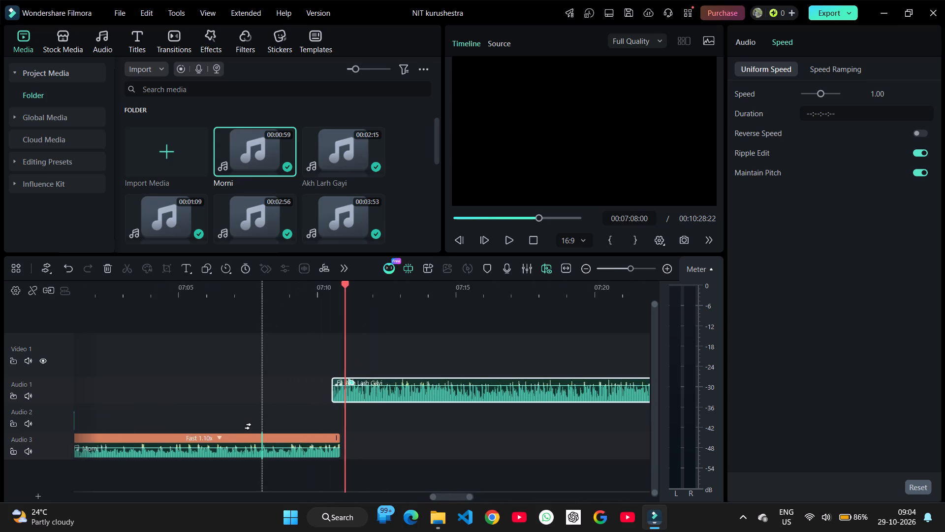
{"action": "scroll", "coordinate": [262, 435], "scroll_direction": "up", "scroll_amount": 2, "text": "ctrl"}
{"action": "key", "text": "v"}
{"action": "scroll", "coordinate": [438, 480], "scroll_direction": "up", "scroll_amount": 8, "text": "ctrl"}
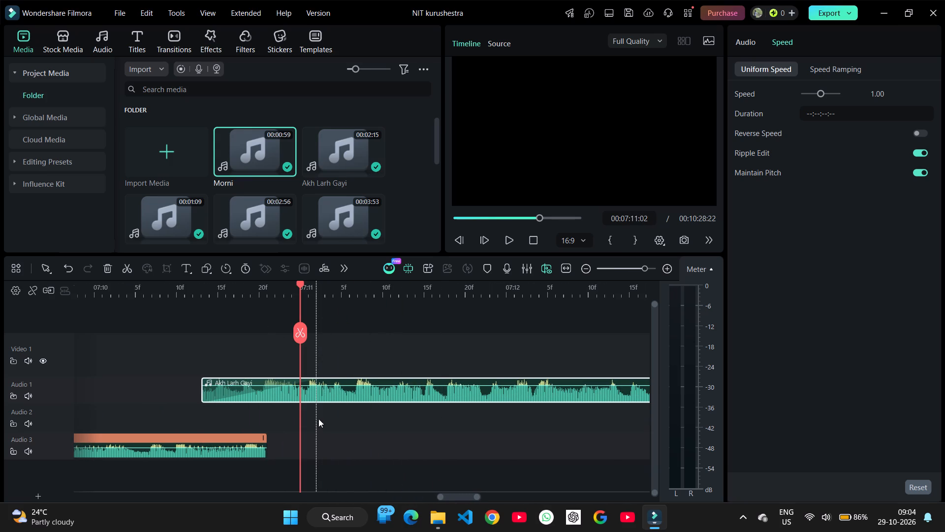
{"action": "key", "text": "shift+a"}
{"action": "left_click_drag", "start_coordinate": [311, 399], "coordinate": [334, 399]}
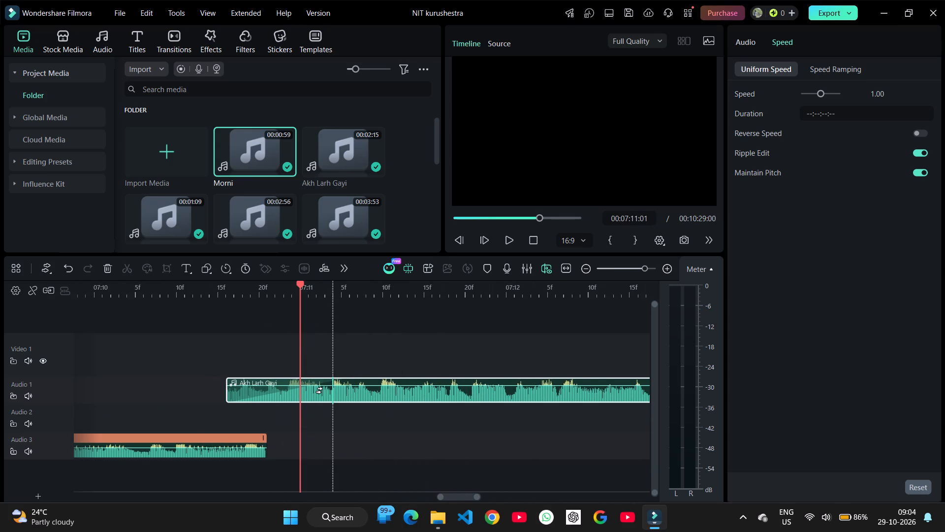
Add a 0.44-second fade-out to the end of Morni on Audio 3, and play the section from about 7:02.
{"action": "scroll", "coordinate": [334, 399], "scroll_direction": "down", "scroll_amount": 20, "text": "ctrl"}
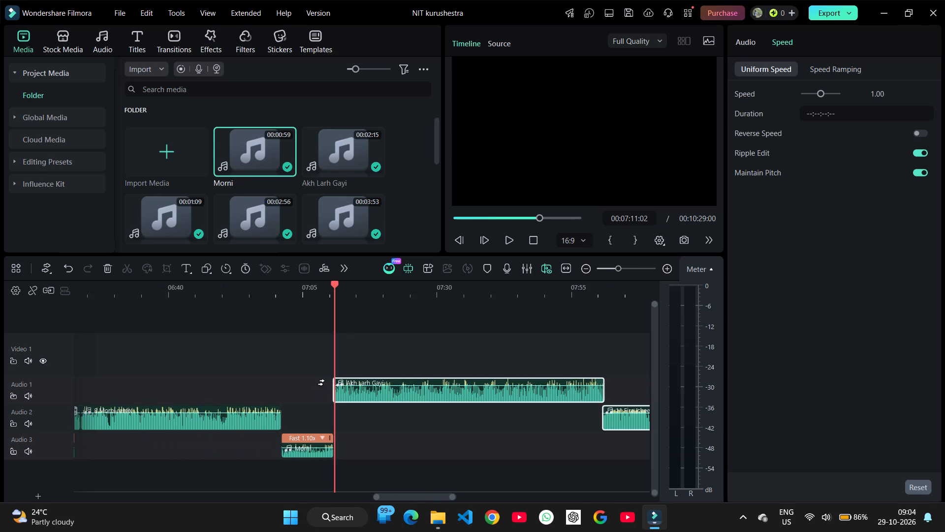
{"action": "scroll", "coordinate": [336, 392], "scroll_direction": "up", "scroll_amount": 15, "text": "ctrl"}
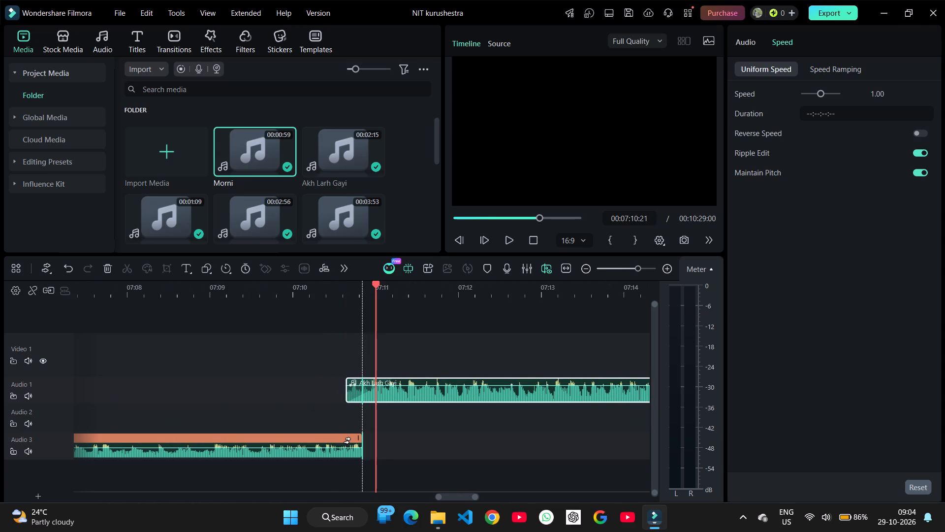
{"action": "key", "text": "v"}
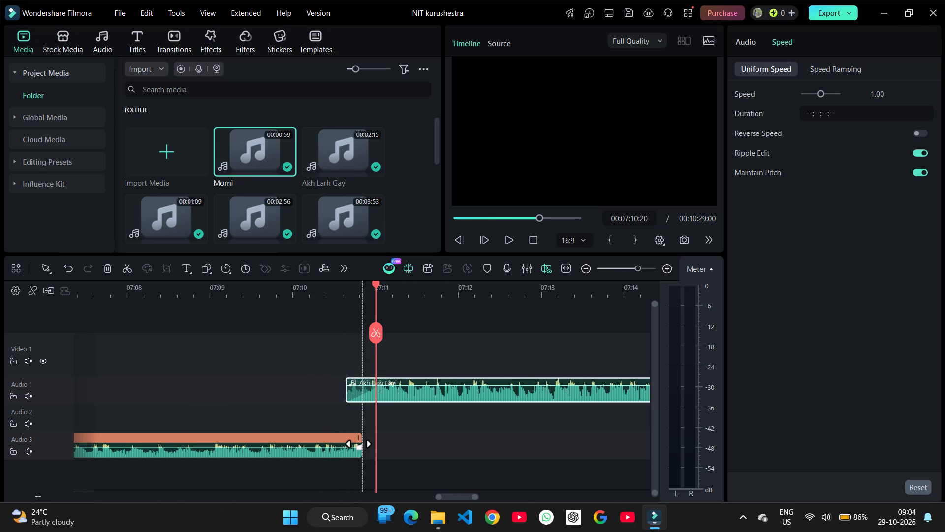
{"action": "left_click_drag", "start_coordinate": [359, 446], "coordinate": [334, 447]}
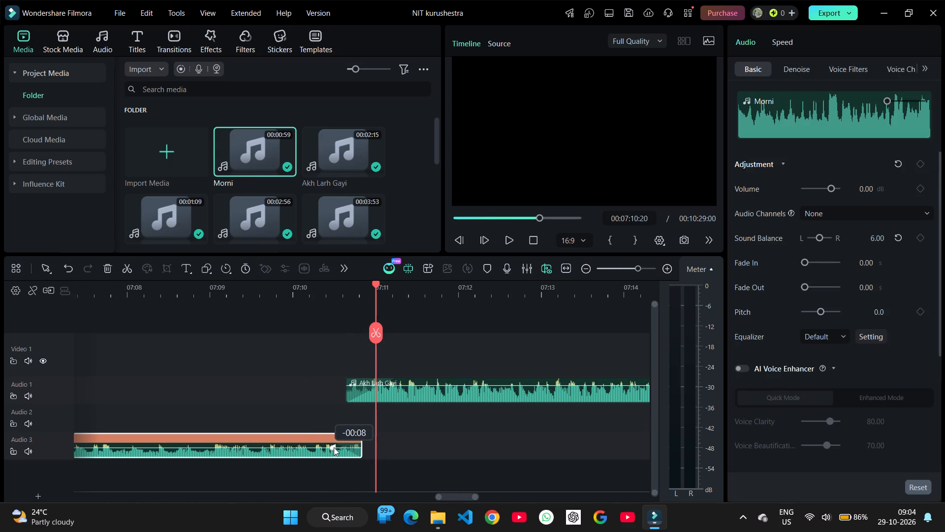
{"action": "left_click_drag", "start_coordinate": [334, 447], "coordinate": [327, 448]}
{"action": "scroll", "coordinate": [112, 327], "scroll_direction": "down", "scroll_amount": 4, "text": "ctrl"}
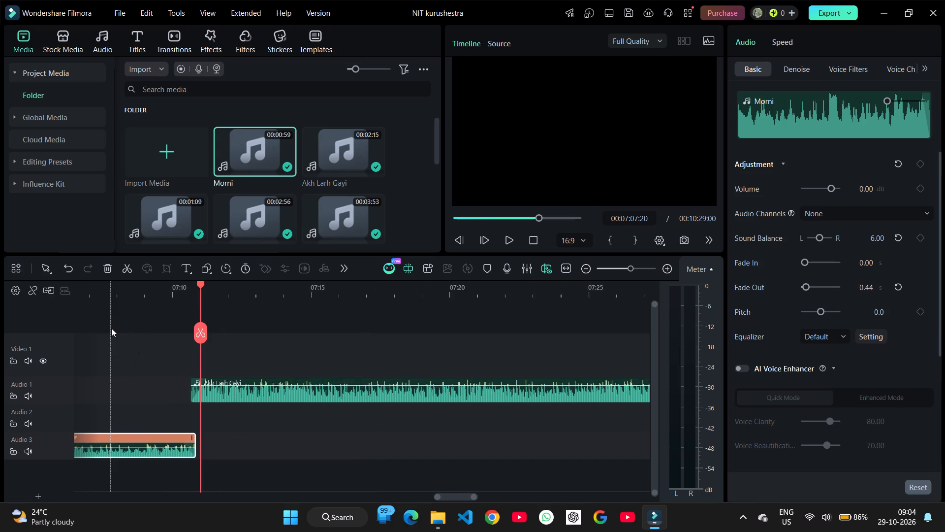
{"action": "scroll", "coordinate": [111, 328], "scroll_direction": "down", "scroll_amount": 5, "text": "ctrl"}
{"action": "scroll", "coordinate": [117, 326], "scroll_direction": "right", "scroll_amount": 1}
{"action": "left_click", "coordinate": [283, 332]}
{"action": "key", "text": "space"}
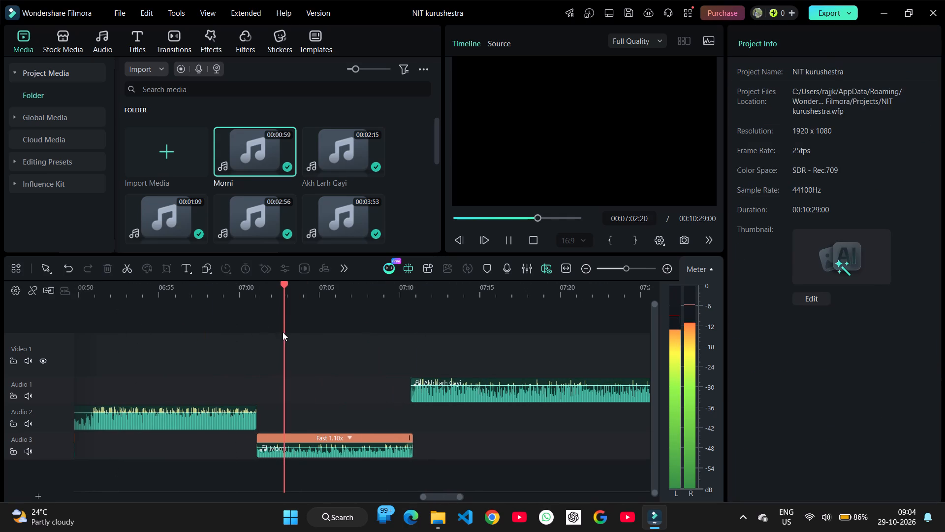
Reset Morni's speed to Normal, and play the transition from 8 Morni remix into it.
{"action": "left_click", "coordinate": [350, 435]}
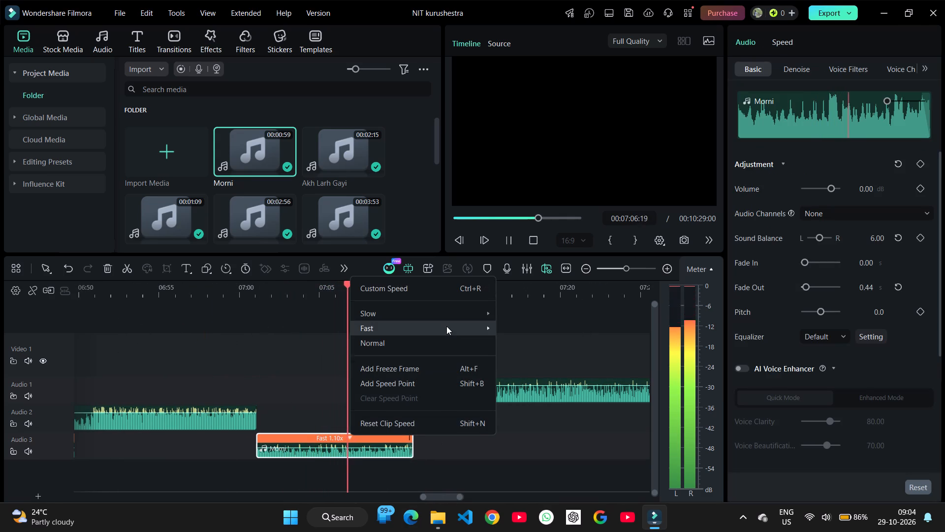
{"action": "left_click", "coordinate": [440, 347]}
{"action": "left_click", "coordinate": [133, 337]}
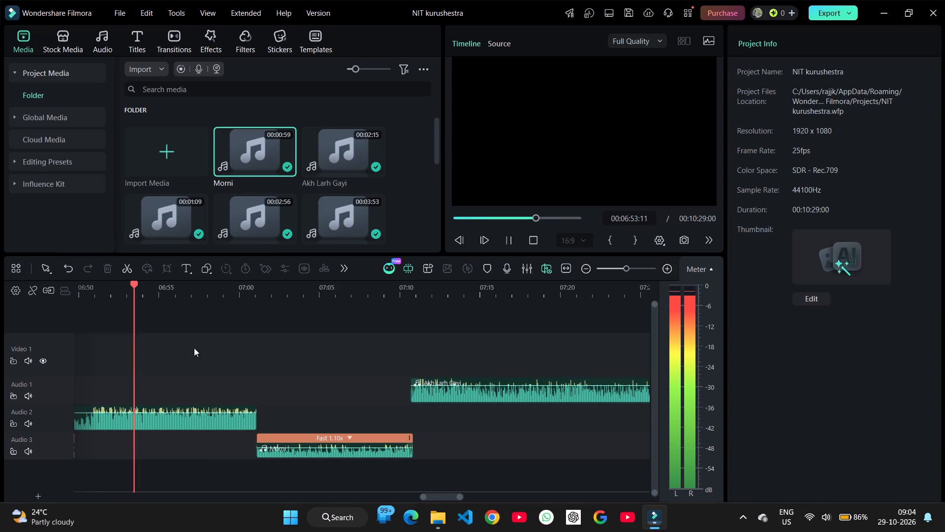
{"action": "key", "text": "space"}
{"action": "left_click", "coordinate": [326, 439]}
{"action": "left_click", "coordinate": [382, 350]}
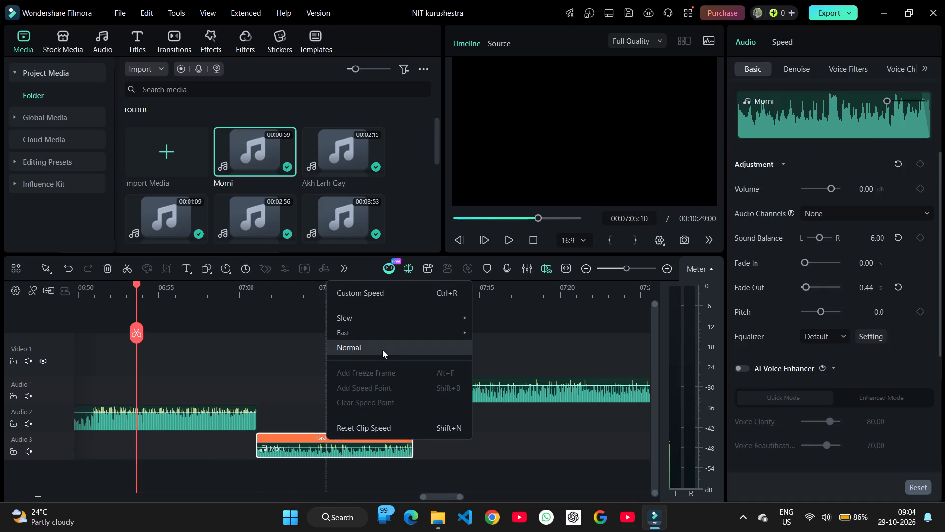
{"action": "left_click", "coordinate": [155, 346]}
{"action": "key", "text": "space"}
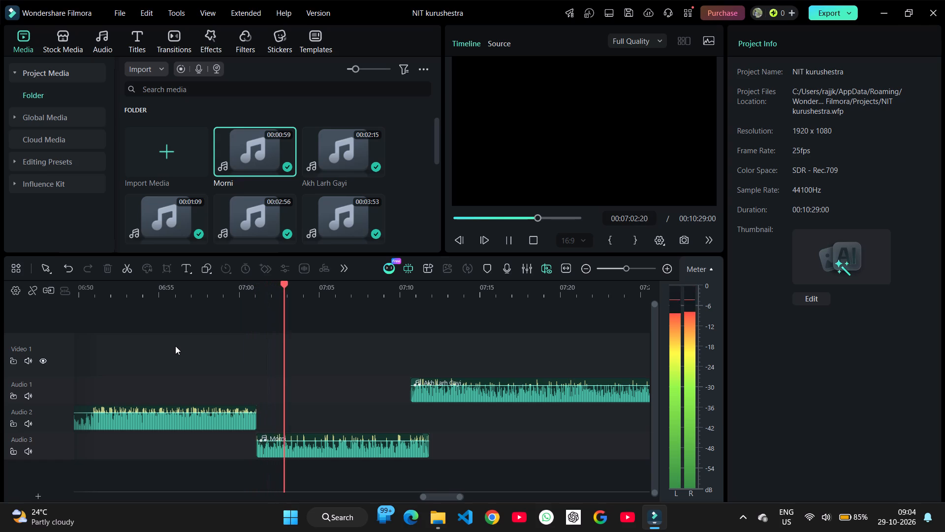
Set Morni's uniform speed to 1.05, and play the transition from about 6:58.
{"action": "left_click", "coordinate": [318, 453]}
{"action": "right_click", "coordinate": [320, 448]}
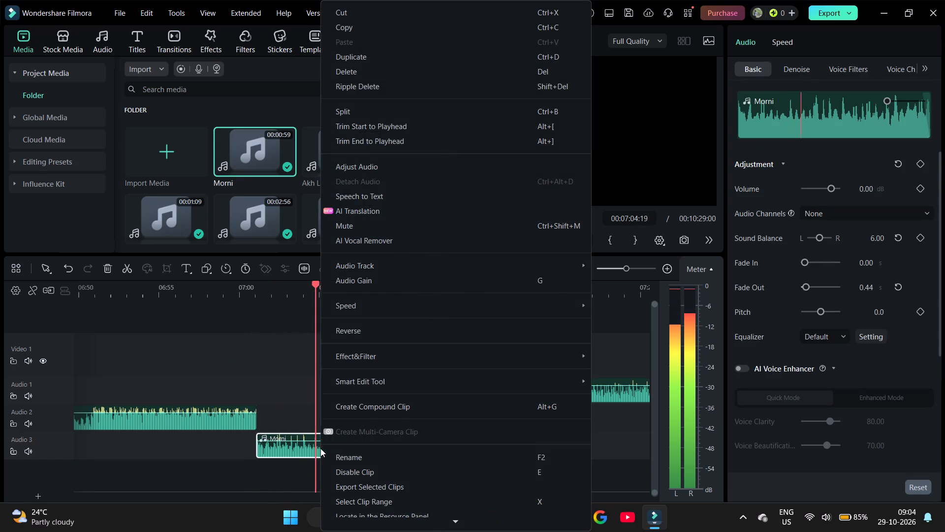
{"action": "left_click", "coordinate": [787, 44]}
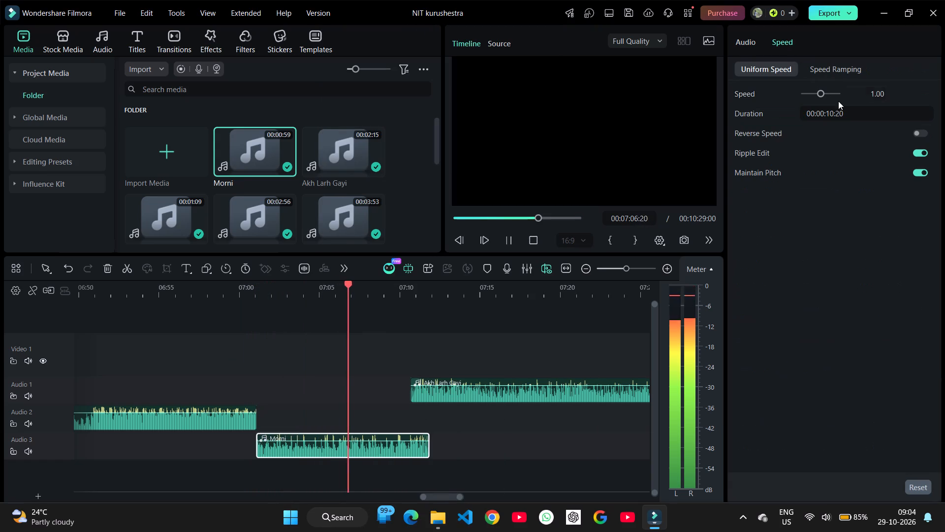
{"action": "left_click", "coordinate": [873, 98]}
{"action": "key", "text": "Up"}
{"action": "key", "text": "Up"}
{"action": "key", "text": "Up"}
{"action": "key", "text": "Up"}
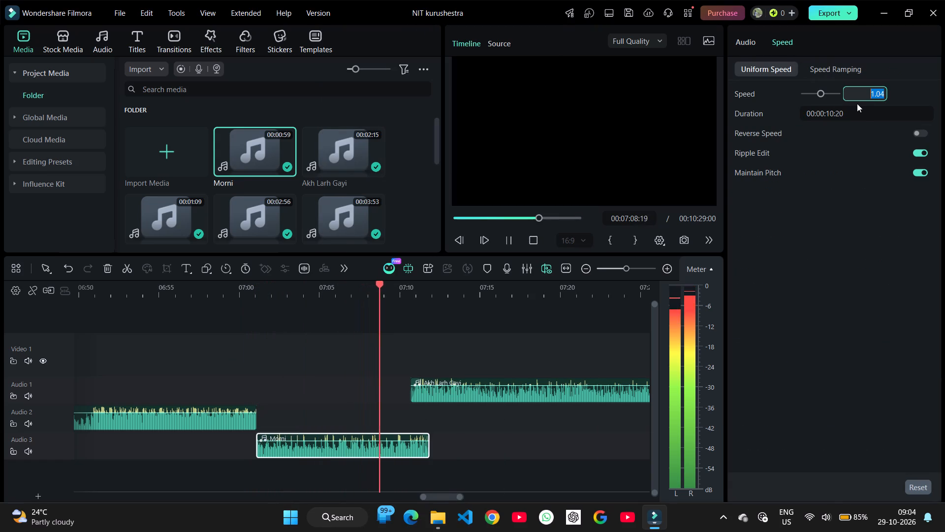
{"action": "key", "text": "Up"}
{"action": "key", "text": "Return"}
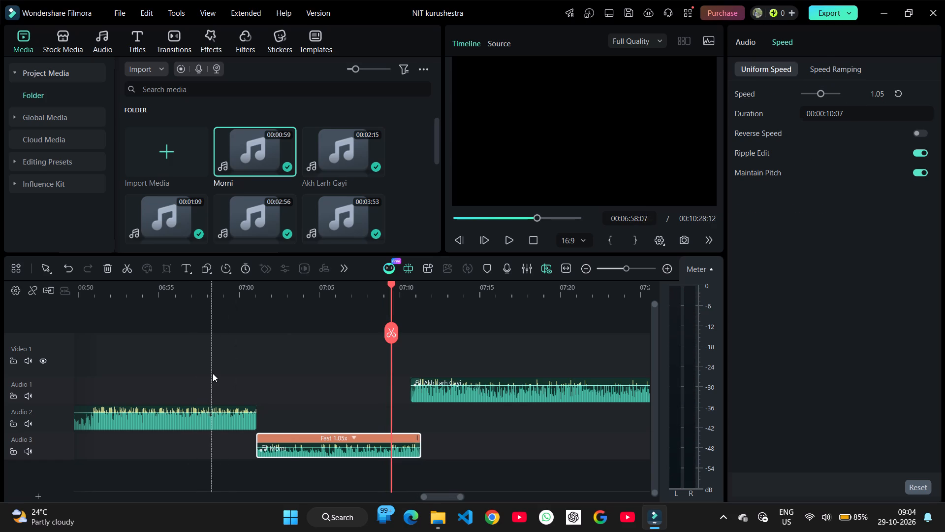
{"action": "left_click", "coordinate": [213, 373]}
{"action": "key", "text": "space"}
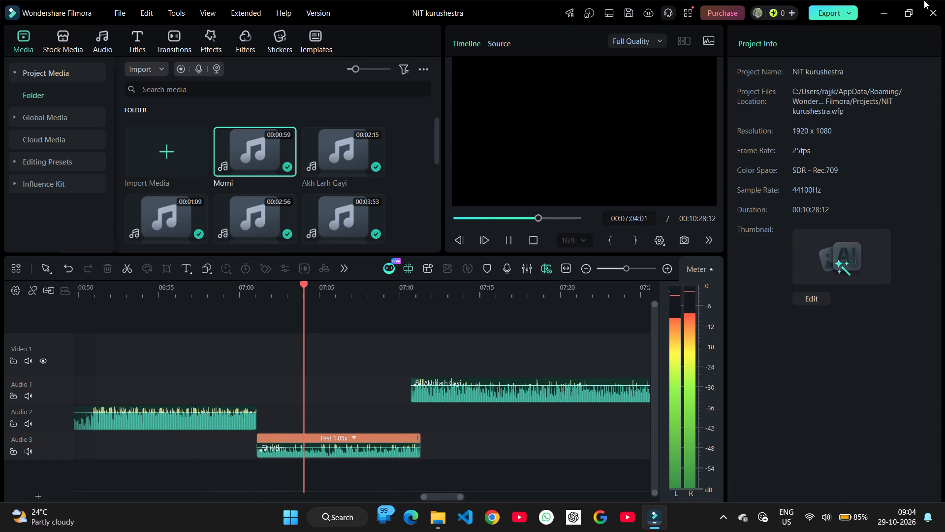
Set Morni's uniform speed to 1.10.
{"action": "left_click", "coordinate": [352, 436]}
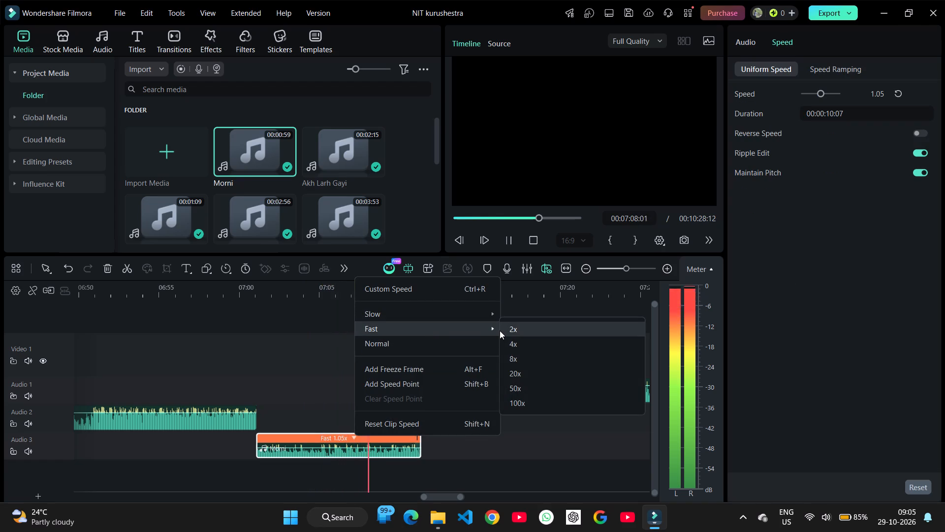
{"action": "left_click", "coordinate": [748, 46]}
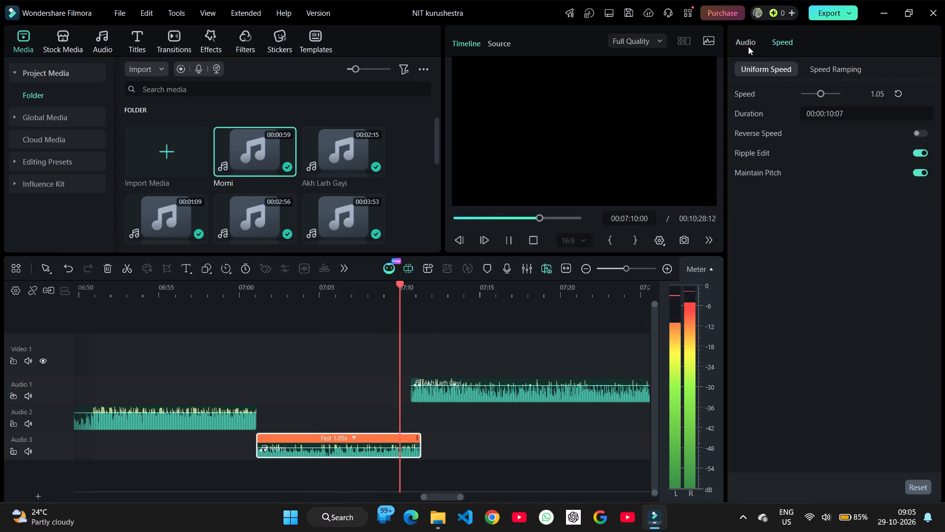
{"action": "left_click", "coordinate": [793, 77]}
{"action": "left_click", "coordinate": [776, 51]}
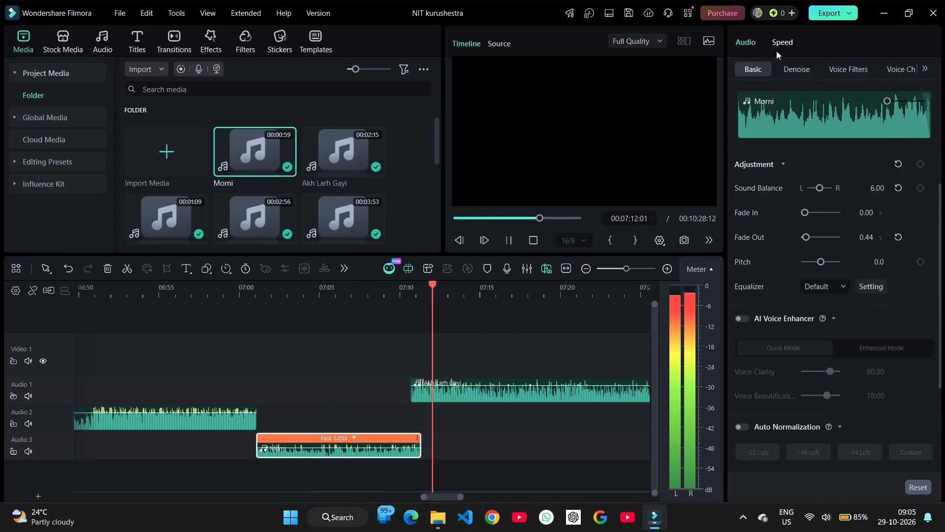
{"action": "left_click", "coordinate": [878, 97]}
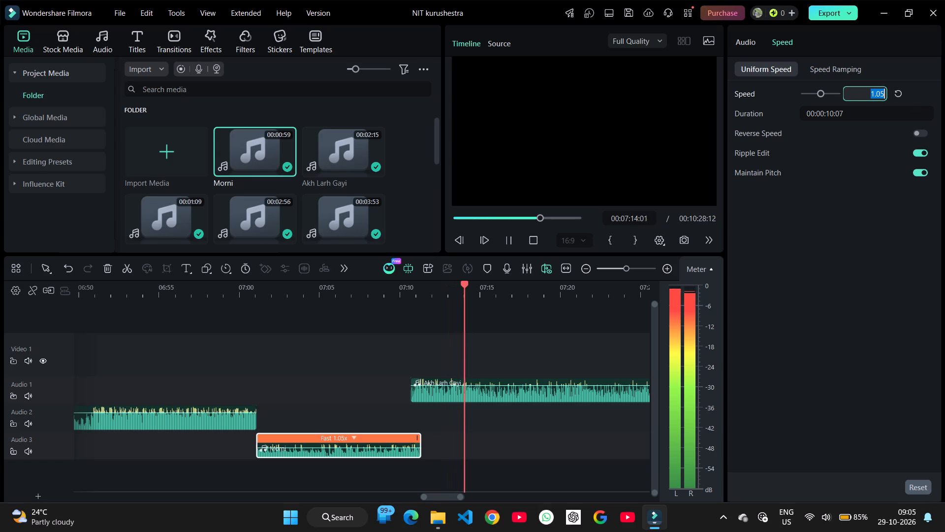
{"action": "key", "text": "Up"}
{"action": "key", "text": "Up"}
{"action": "key", "text": "Up"}
{"action": "key", "text": "Up"}
{"action": "key", "text": "Up"}
{"action": "key", "text": "Return"}
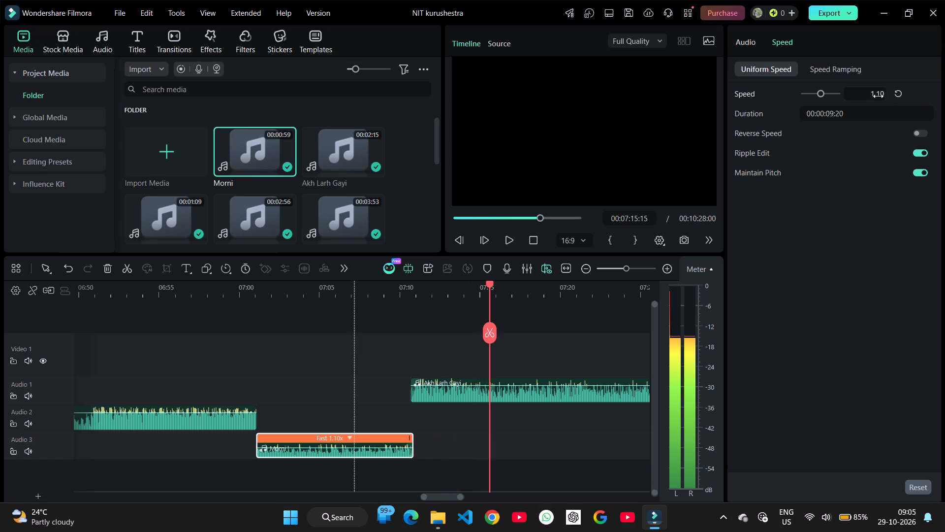
Play from 8 Morni remix through Morni into Akh Larh Gayi, starting from several points between about 6:51 and 6:57.
{"action": "left_click", "coordinate": [200, 350]}
{"action": "key", "text": "space"}
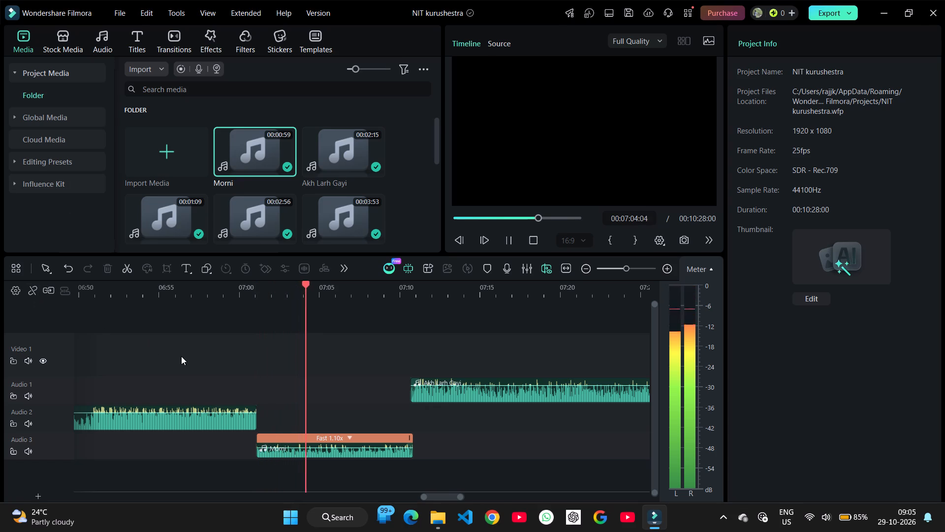
{"action": "left_click", "coordinate": [156, 354]}
{"action": "left_click", "coordinate": [108, 348]}
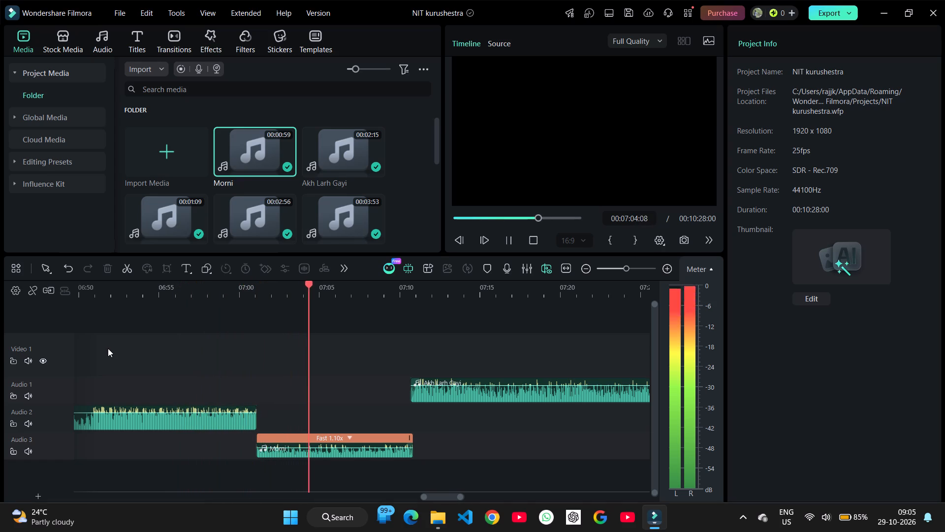
{"action": "left_click", "coordinate": [107, 357]}
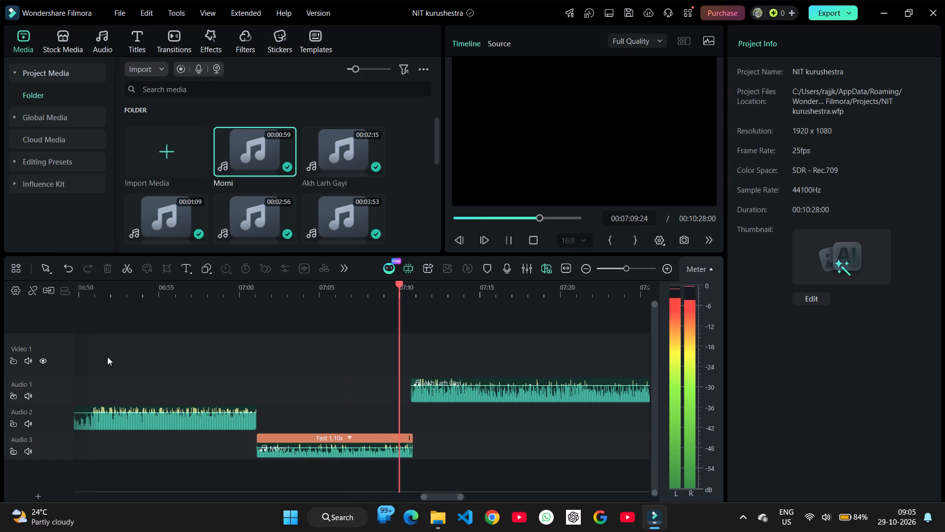
{"action": "key", "text": "space"}
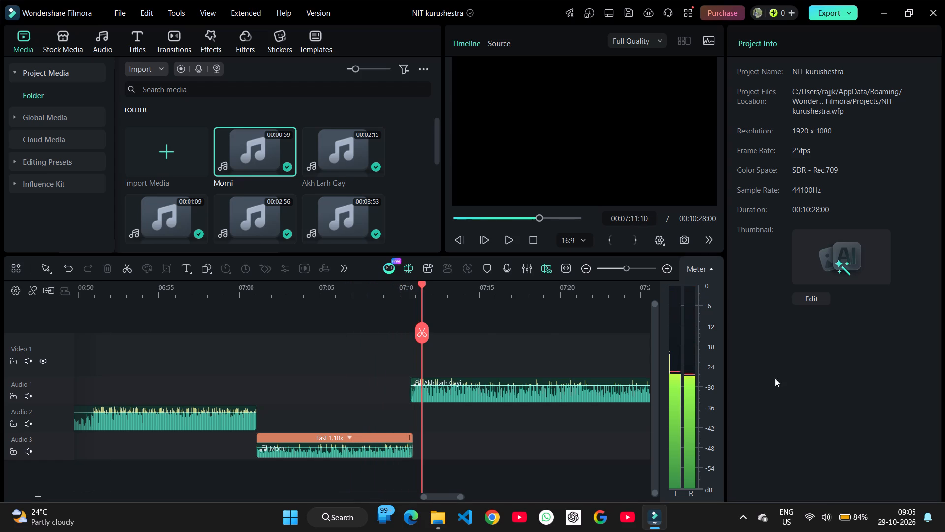
{"action": "key", "text": "space"}
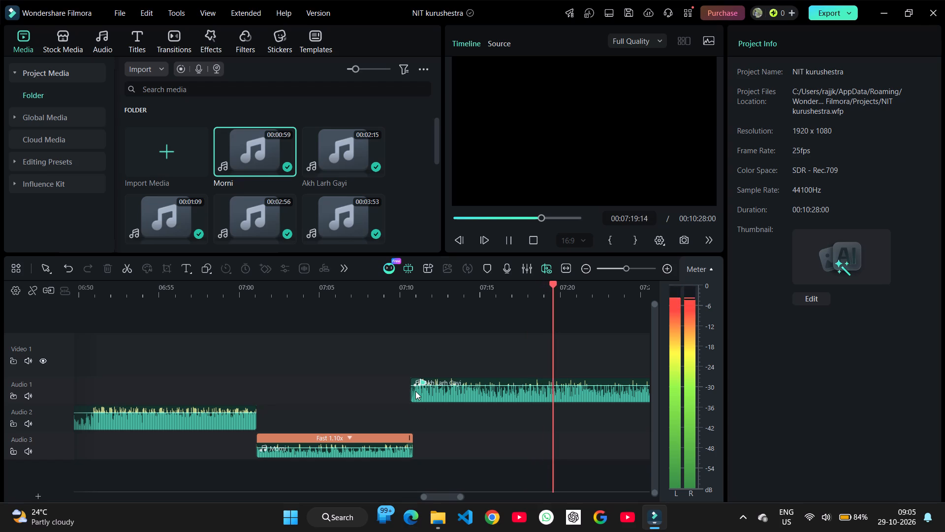
{"action": "scroll", "coordinate": [399, 428], "scroll_direction": "up", "scroll_amount": 7, "text": "ctrl"}
{"action": "scroll", "coordinate": [400, 427], "scroll_direction": "down", "scroll_amount": 10, "text": "ctrl"}
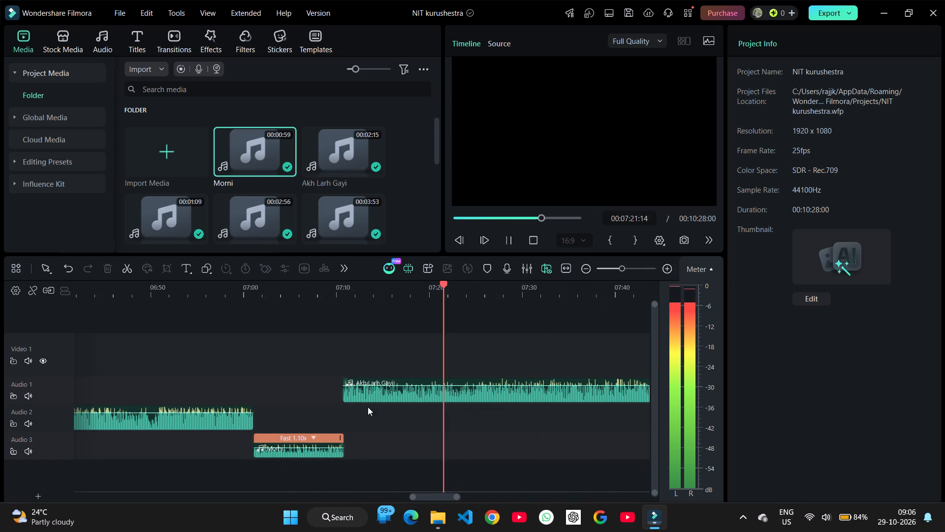
Shift Akh Larh Gayi and all clips after it 2 frames later, and play the join with Morni.
{"action": "left_click", "coordinate": [305, 348]}
{"action": "scroll", "coordinate": [348, 368], "scroll_direction": "up", "scroll_amount": 13, "text": "ctrl"}
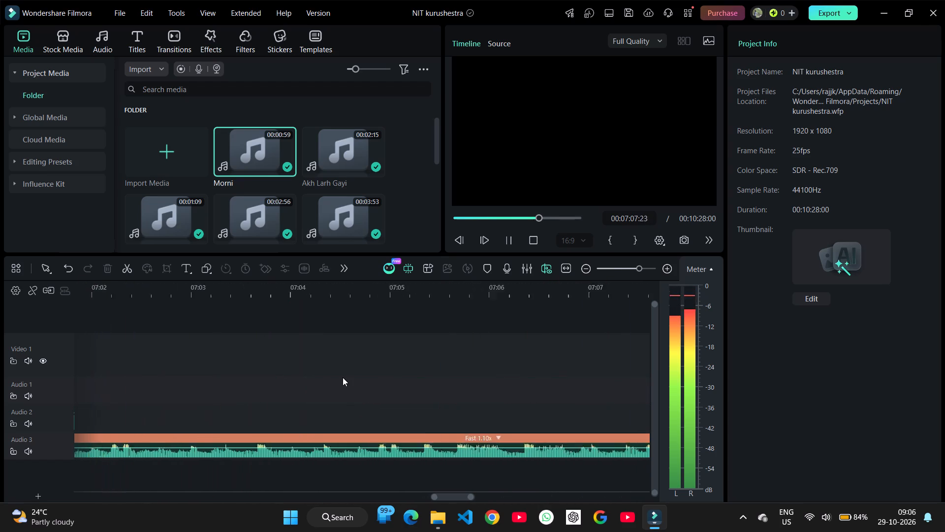
{"action": "scroll", "coordinate": [343, 377], "scroll_direction": "up", "scroll_amount": 2, "text": "ctrl"}
{"action": "scroll", "coordinate": [350, 373], "scroll_direction": "down", "scroll_amount": 4, "text": "ctrl"}
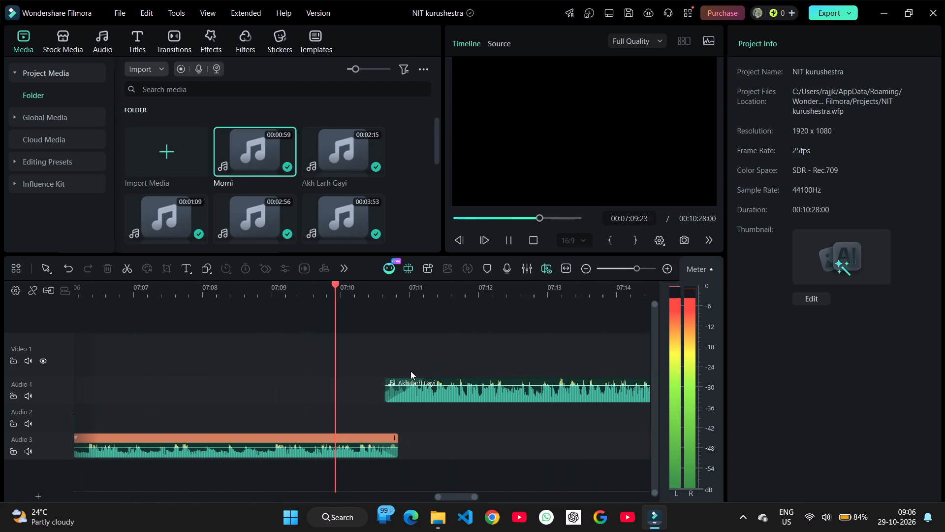
{"action": "key", "text": "space"}
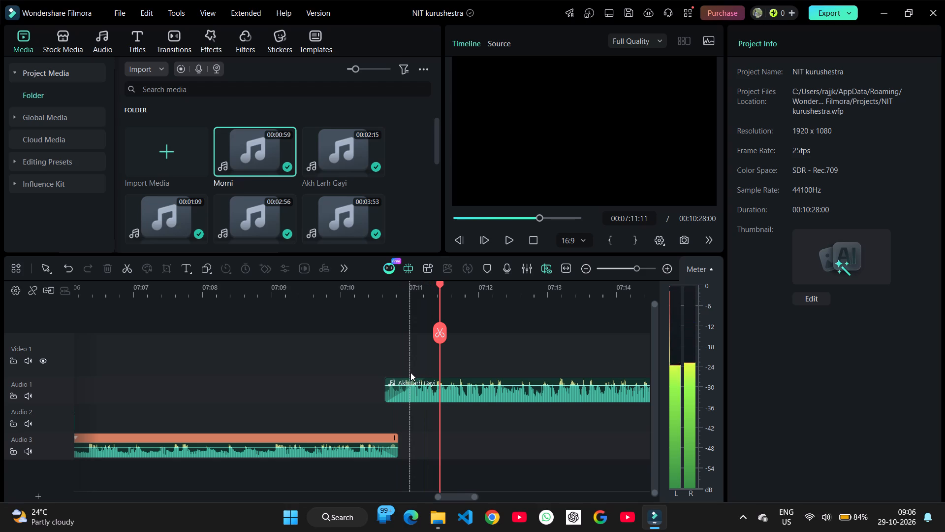
{"action": "key", "text": "shift+a"}
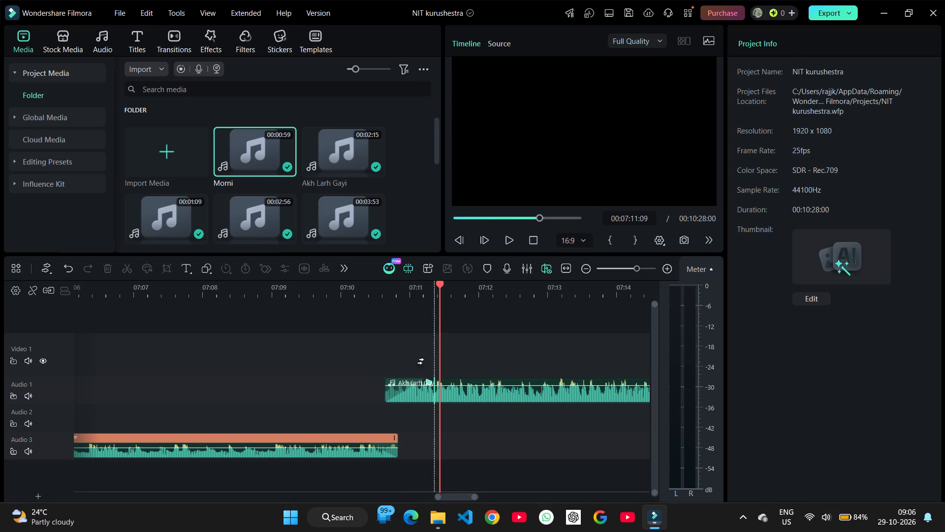
{"action": "left_click", "coordinate": [435, 370]}
{"action": "left_click_drag", "start_coordinate": [455, 404], "coordinate": [461, 407]}
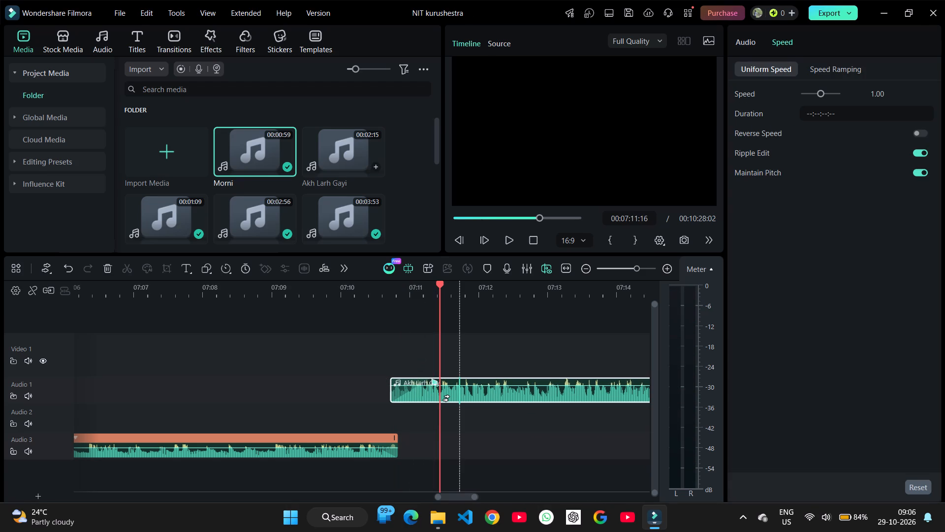
{"action": "key", "text": "v"}
{"action": "left_click", "coordinate": [265, 351]}
{"action": "key", "text": "space"}
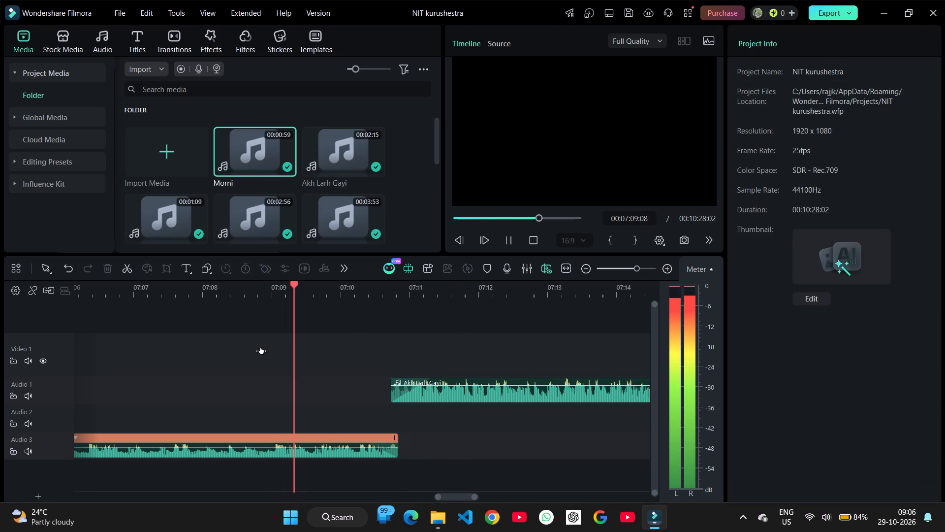
{"action": "left_click", "coordinate": [181, 342]}
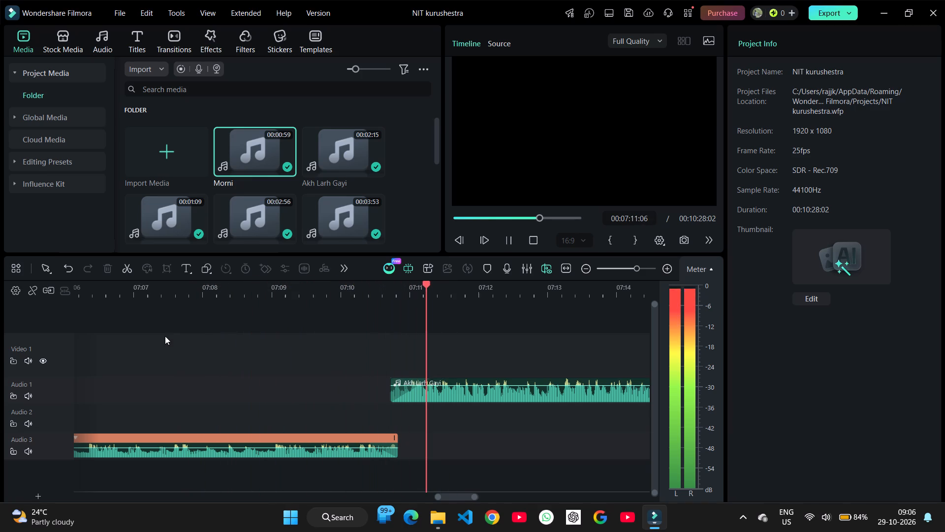
{"action": "key", "text": "space"}
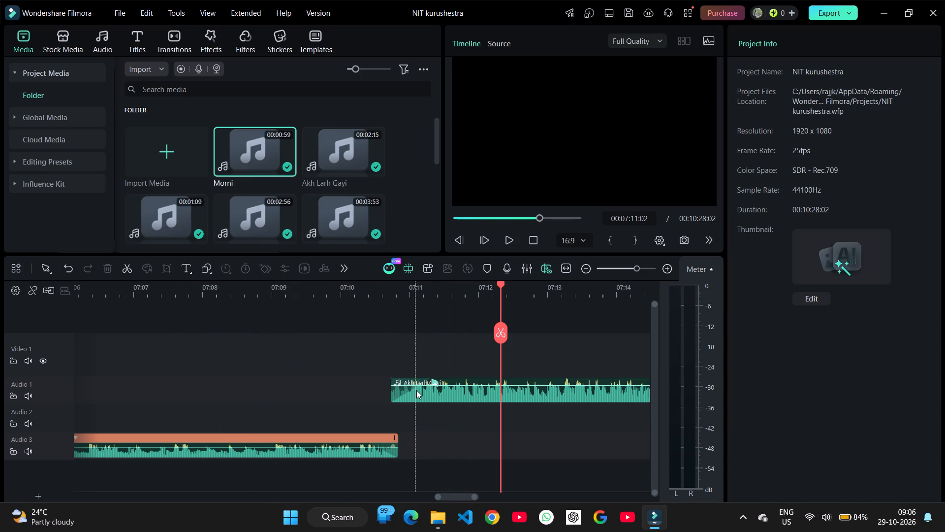
Shift Akh Larh Gayi and all clips after it another 1 frame later, and replay the join from about 7:06.
{"action": "key", "text": "shift+a"}
{"action": "left_click", "coordinate": [457, 369]}
{"action": "left_click_drag", "start_coordinate": [466, 409], "coordinate": [474, 407]}
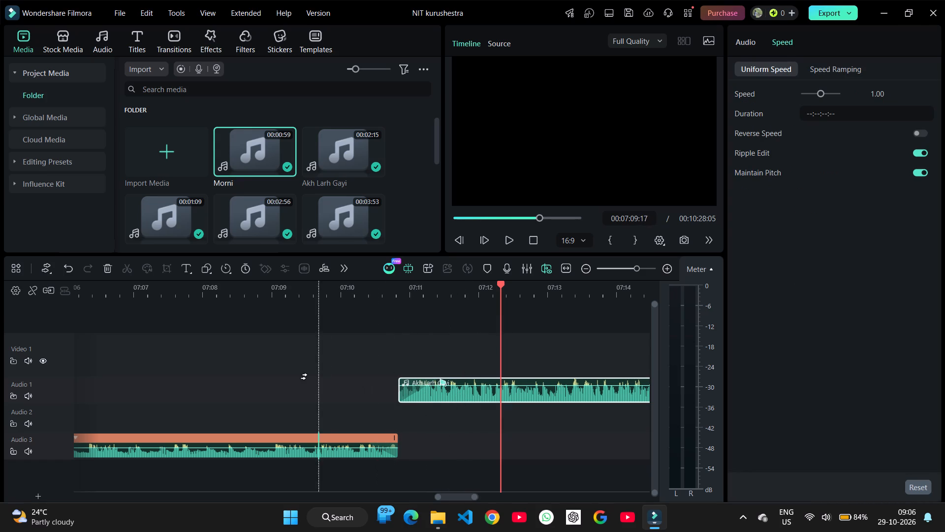
{"action": "left_click_drag", "start_coordinate": [454, 404], "coordinate": [450, 407]}
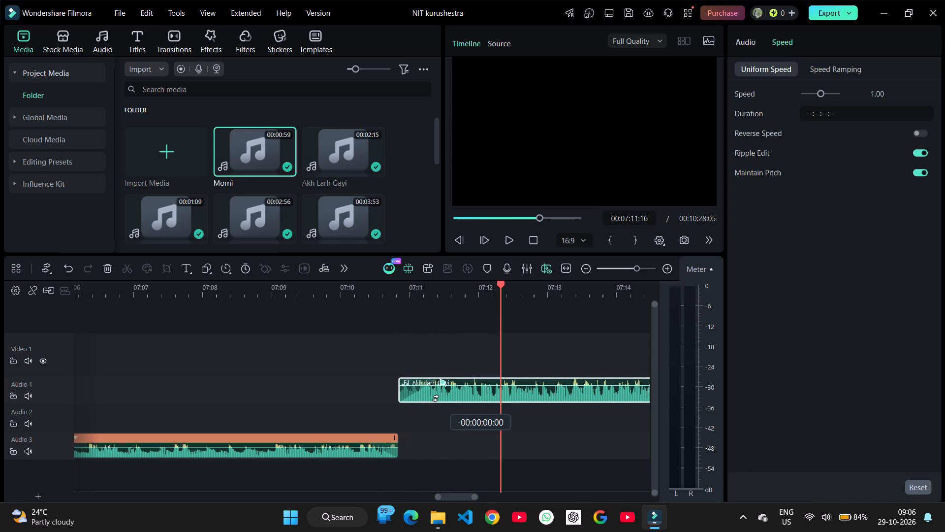
{"action": "left_click_drag", "start_coordinate": [450, 407], "coordinate": [447, 409]}
{"action": "key", "text": "v"}
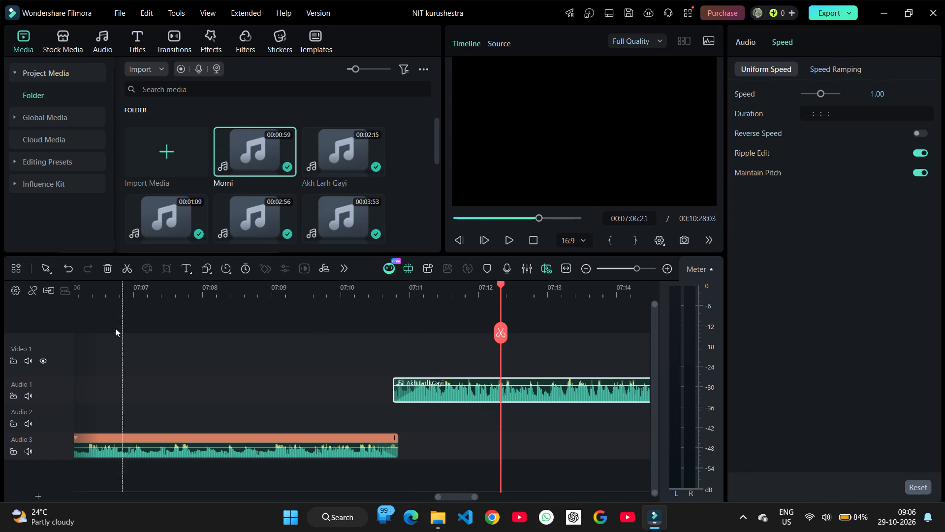
{"action": "left_click", "coordinate": [115, 328]}
{"action": "key", "text": "space"}
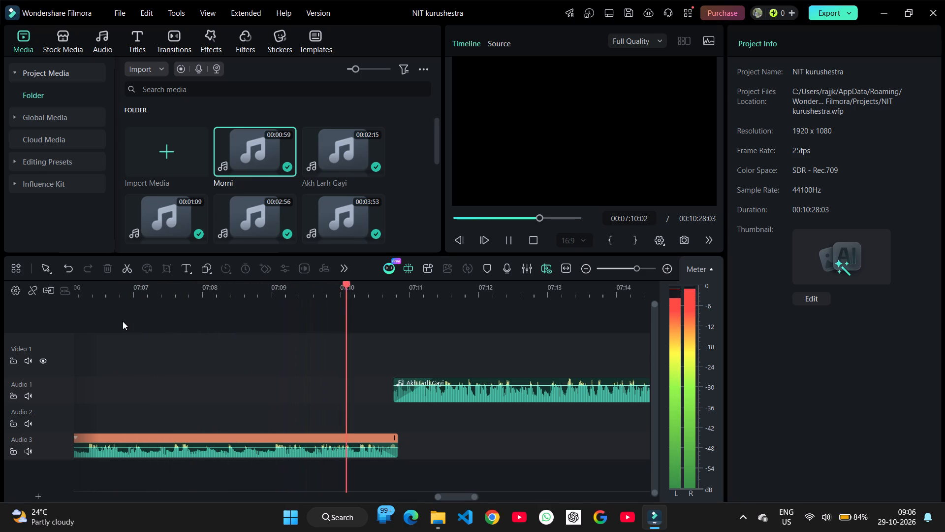
{"action": "key", "text": "space"}
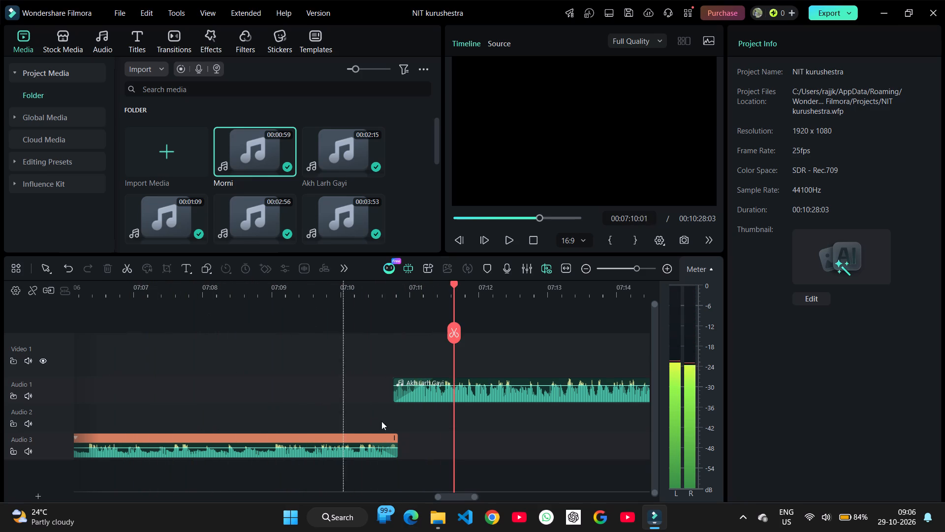
Move only Akh Larh Gayi about 2 frames later so it starts where Morni ends, and play the join.
{"action": "left_click", "coordinate": [371, 450]}
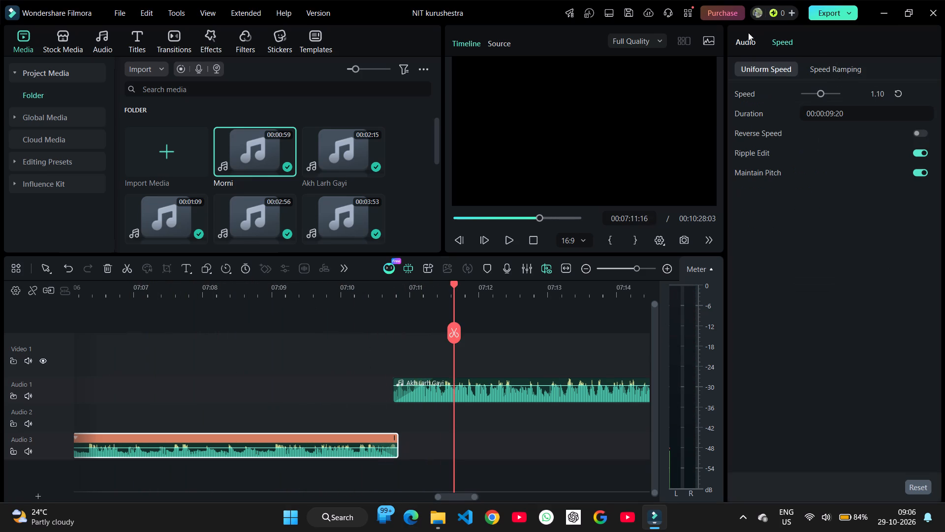
{"action": "left_click", "coordinate": [733, 44]}
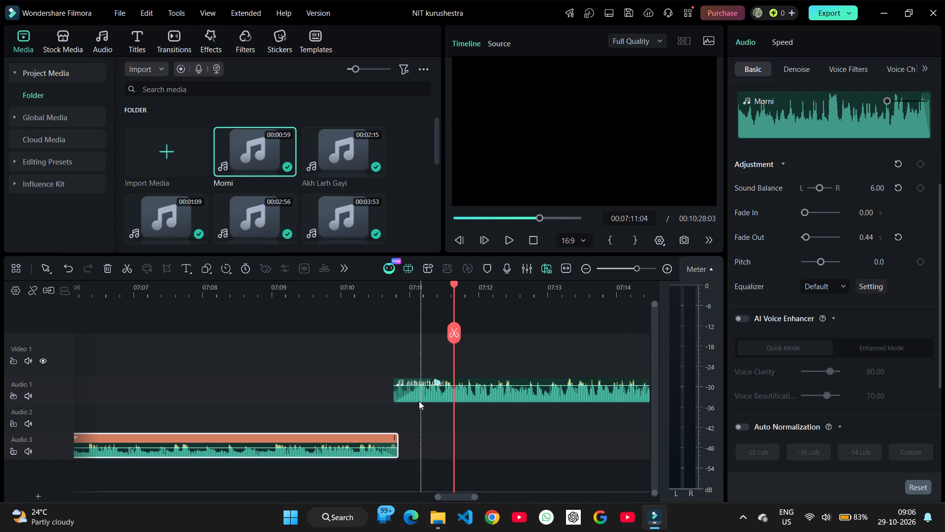
{"action": "left_click_drag", "start_coordinate": [425, 396], "coordinate": [431, 396]}
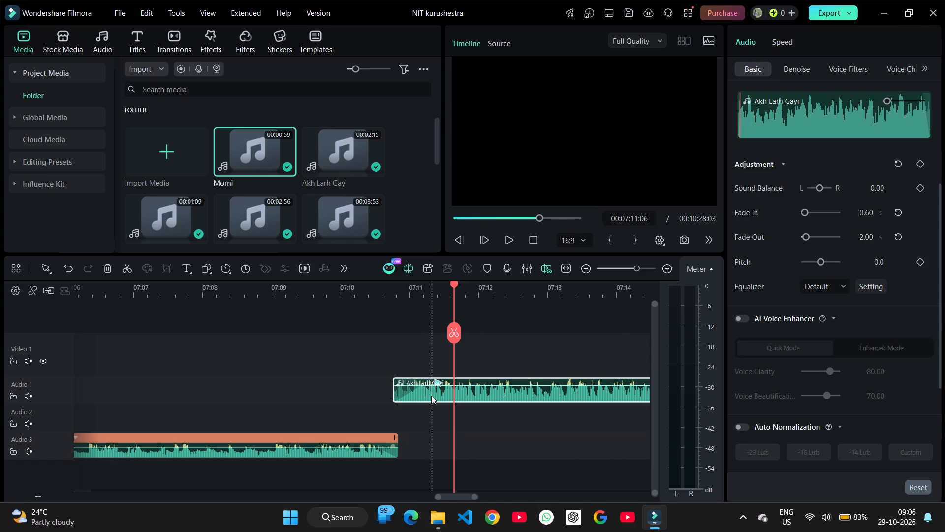
{"action": "key", "text": "shift+a"}
{"action": "left_click_drag", "start_coordinate": [431, 396], "coordinate": [440, 396]}
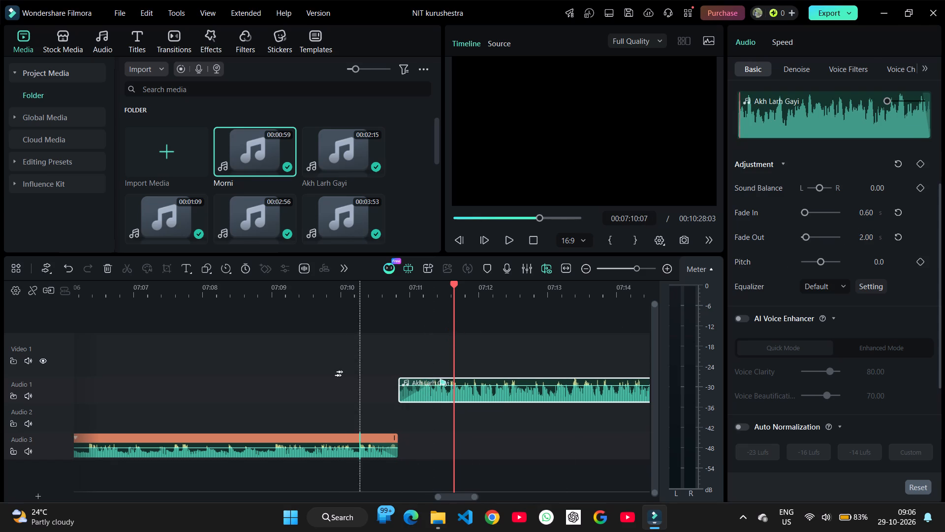
{"action": "left_click", "coordinate": [339, 383]}
{"action": "key", "text": "v"}
{"action": "left_click", "coordinate": [326, 348]}
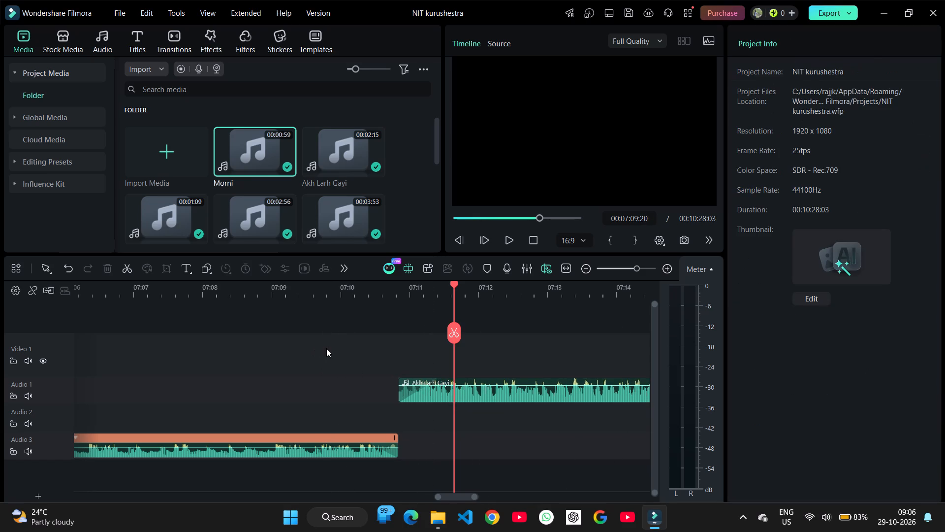
{"action": "key", "text": "space"}
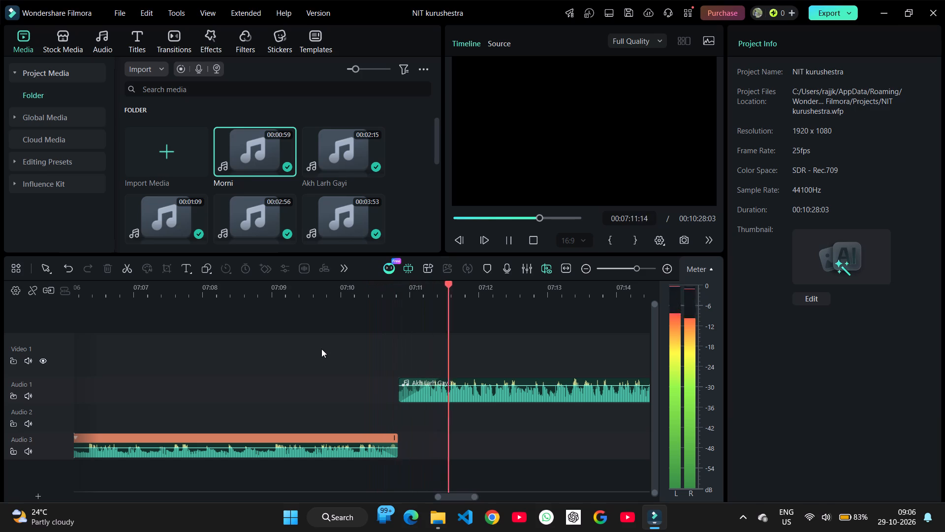
Remove Morni's fade-out by setting it to 0.00 s, and replay the join into Akh Larh Gayi.
{"action": "left_click", "coordinate": [116, 337]}
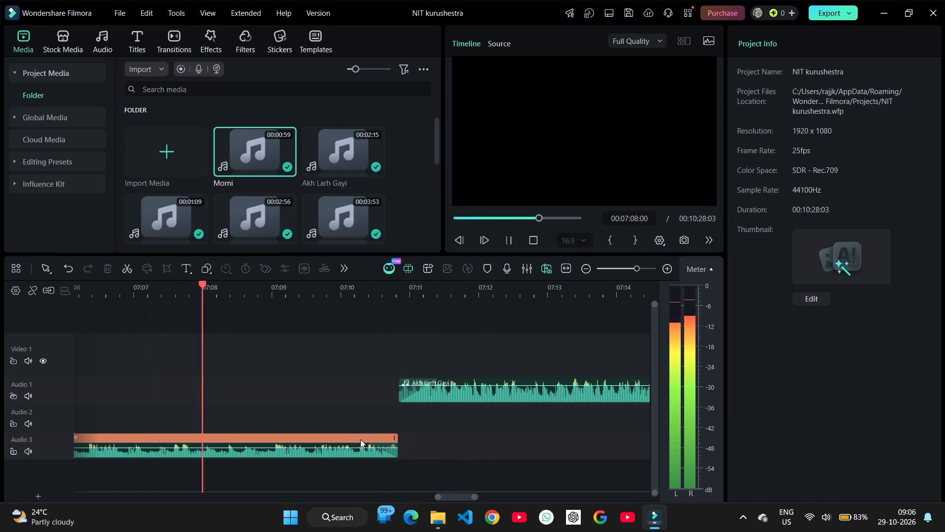
{"action": "left_click_drag", "start_coordinate": [365, 444], "coordinate": [410, 443]}
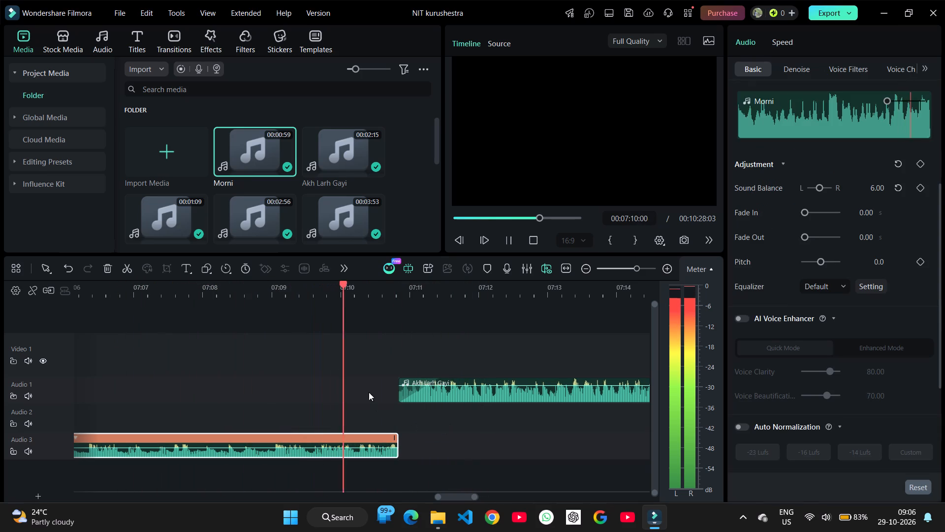
{"action": "left_click", "coordinate": [195, 343]}
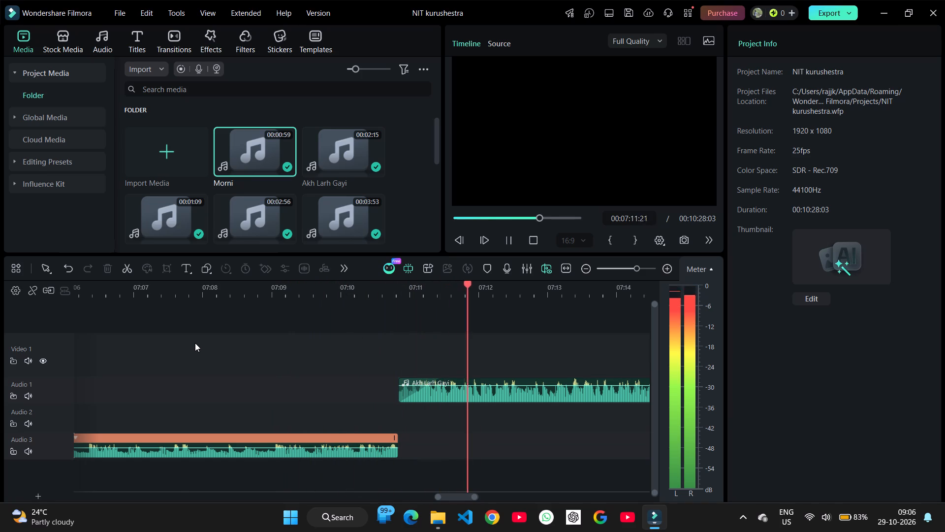
{"action": "key", "text": "space"}
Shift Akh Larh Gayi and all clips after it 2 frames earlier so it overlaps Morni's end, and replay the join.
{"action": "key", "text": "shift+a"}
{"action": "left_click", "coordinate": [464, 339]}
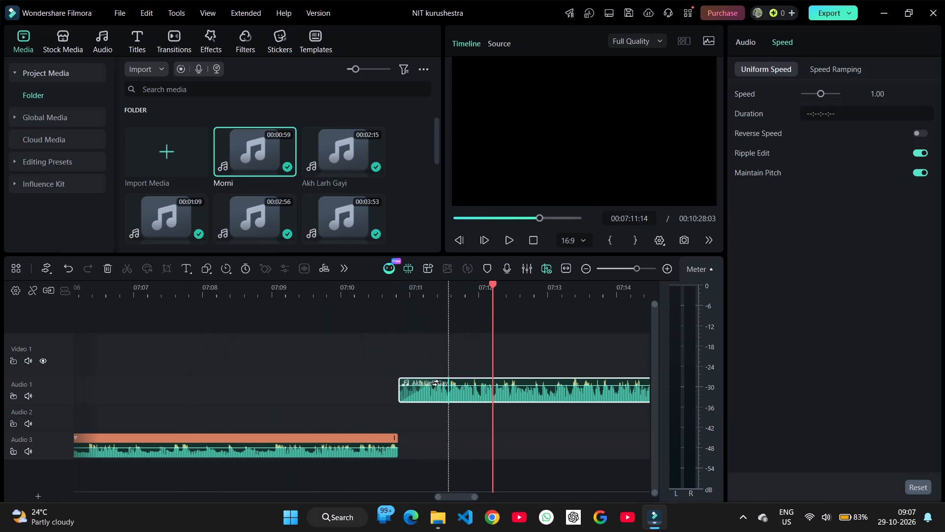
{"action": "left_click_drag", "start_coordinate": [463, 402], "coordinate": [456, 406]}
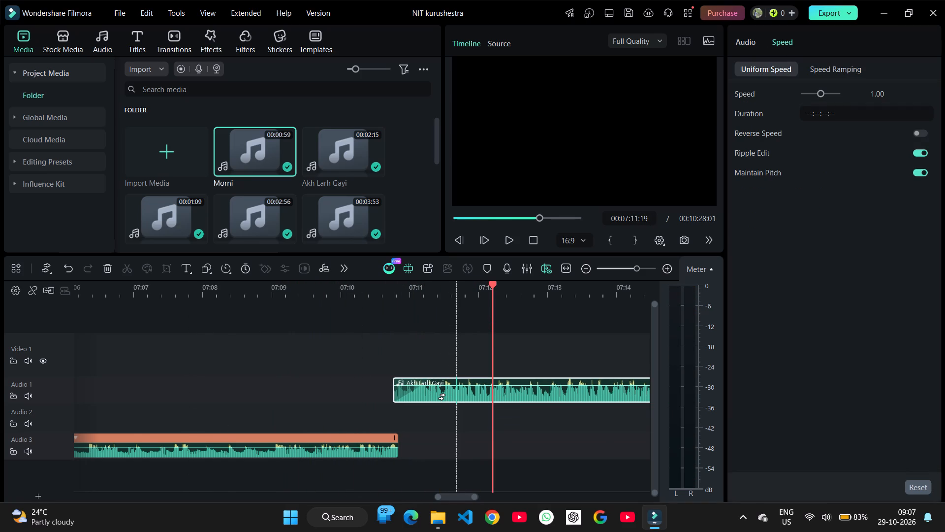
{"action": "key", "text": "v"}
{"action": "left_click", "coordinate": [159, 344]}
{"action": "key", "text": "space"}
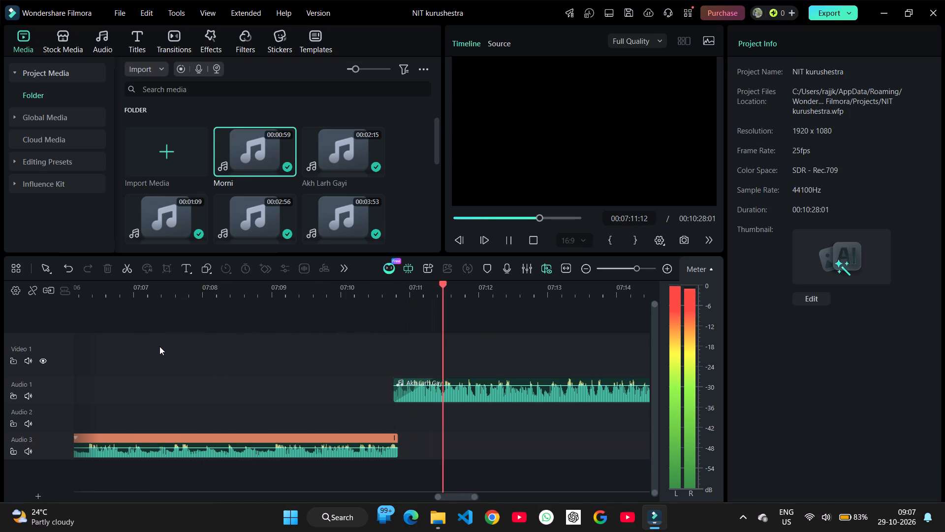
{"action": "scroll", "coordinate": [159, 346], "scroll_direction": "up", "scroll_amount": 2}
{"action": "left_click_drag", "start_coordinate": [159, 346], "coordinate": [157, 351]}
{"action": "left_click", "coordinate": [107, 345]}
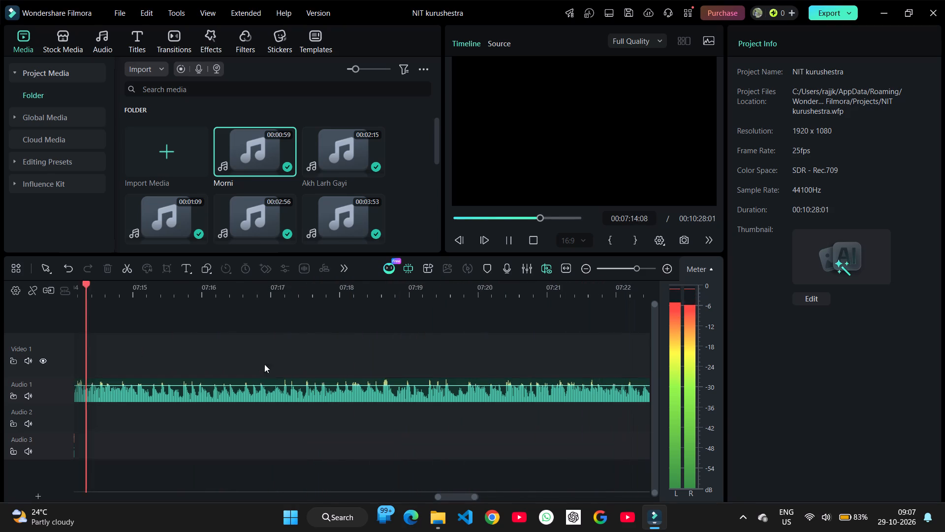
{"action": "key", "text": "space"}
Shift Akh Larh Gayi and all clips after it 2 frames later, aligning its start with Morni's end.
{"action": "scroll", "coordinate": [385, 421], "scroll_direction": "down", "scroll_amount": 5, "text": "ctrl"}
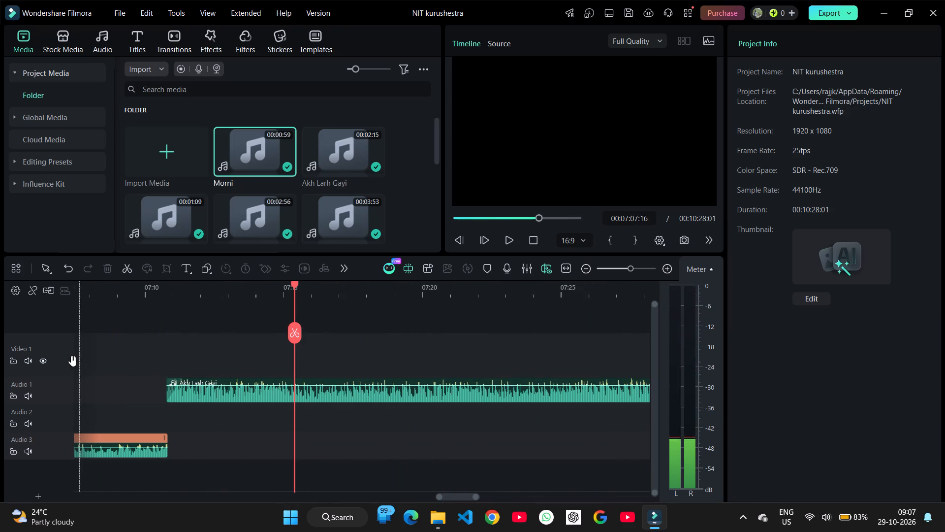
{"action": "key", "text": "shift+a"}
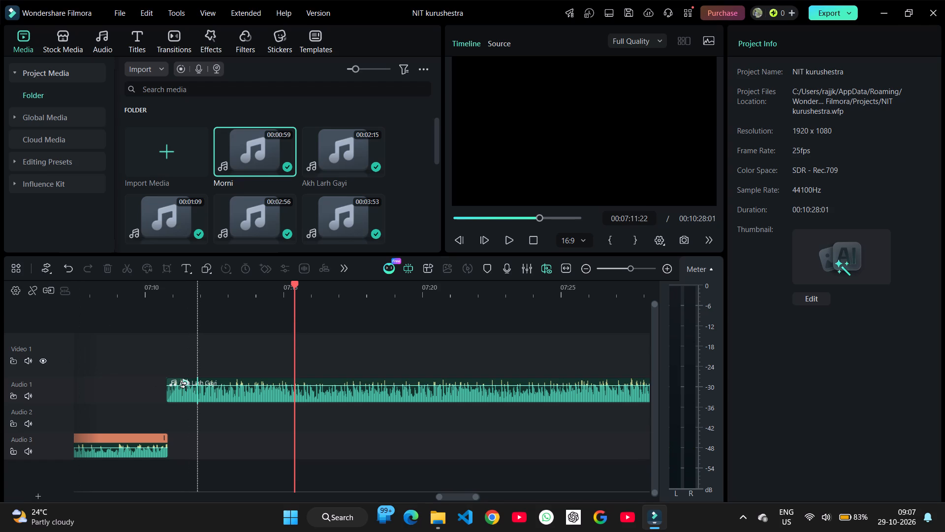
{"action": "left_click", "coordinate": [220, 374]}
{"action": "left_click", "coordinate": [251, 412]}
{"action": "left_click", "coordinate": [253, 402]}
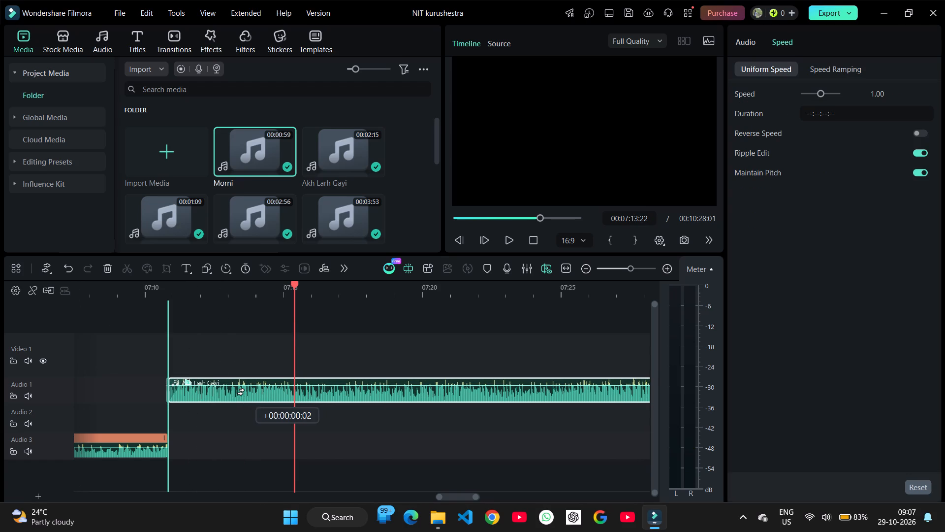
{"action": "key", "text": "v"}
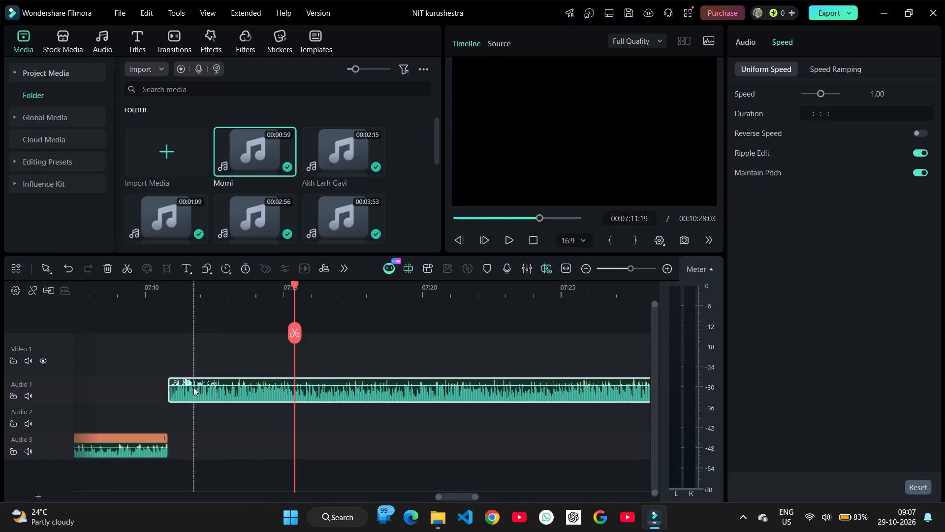
Remove Akh Larh Gayi's fade-in, and play the join with Morni from about 7:05.
{"action": "left_click_drag", "start_coordinate": [189, 383], "coordinate": [150, 383]}
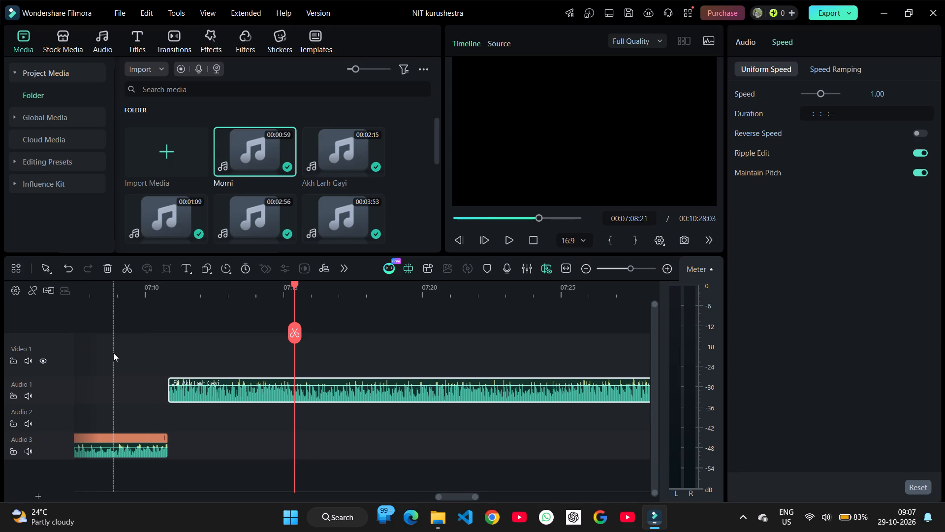
{"action": "scroll", "coordinate": [113, 353], "scroll_direction": "right", "scroll_amount": 1}
{"action": "left_click", "coordinate": [112, 345]}
{"action": "key", "text": "space"}
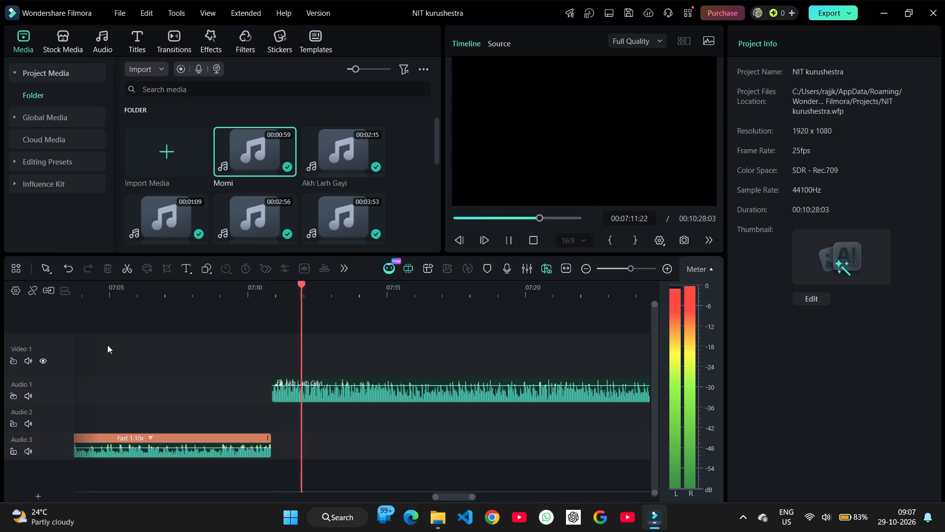
{"action": "left_click", "coordinate": [116, 352]}
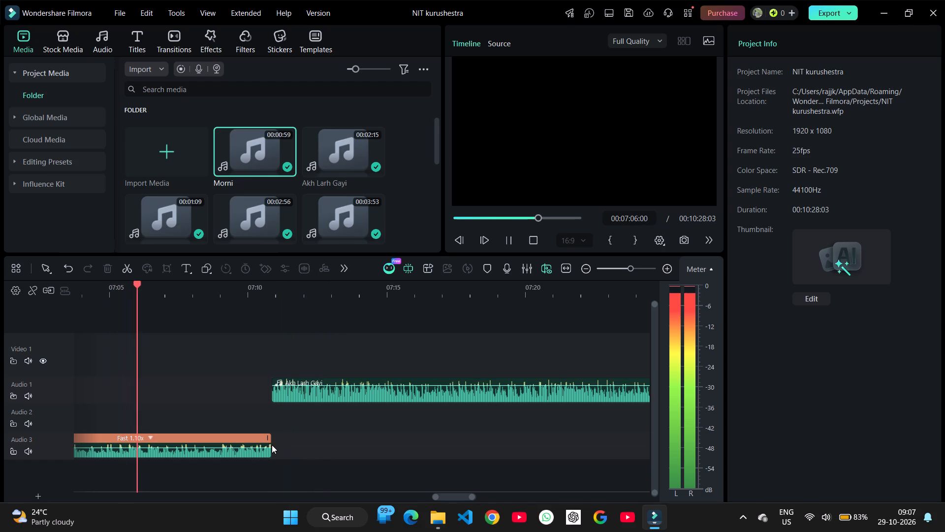
{"action": "left_click_drag", "start_coordinate": [271, 453], "coordinate": [284, 451]}
{"action": "left_click", "coordinate": [136, 358]}
{"action": "key", "text": "space"}
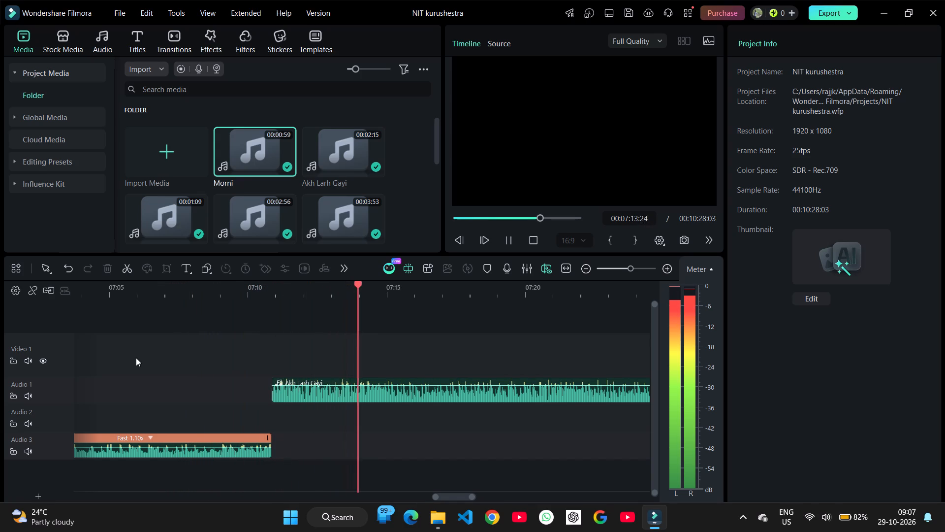
Play from just before 7:00 through Morni into Akh Larh Gayi, and restart playback from about 7:05.
{"action": "scroll", "coordinate": [129, 377], "scroll_direction": "down", "scroll_amount": 6, "text": "ctrl"}
{"action": "left_click", "coordinate": [77, 365]}
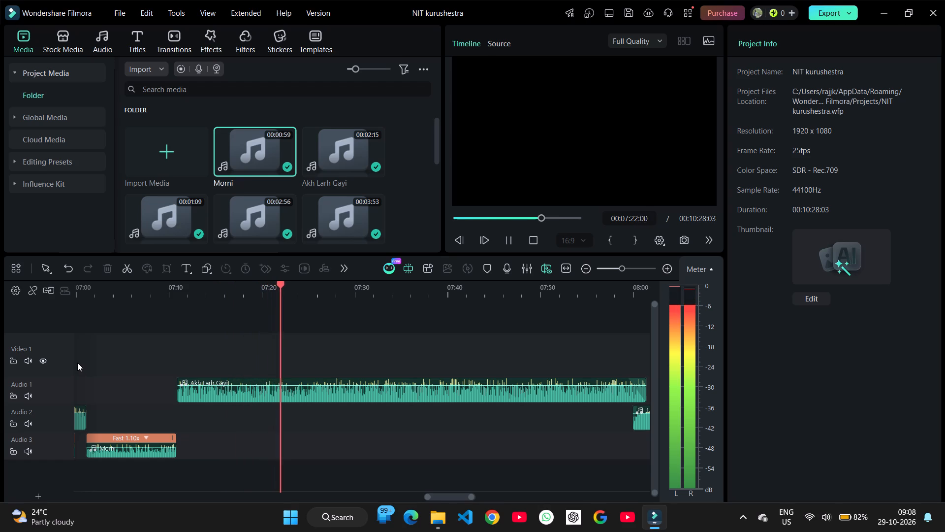
{"action": "key", "text": "space"}
{"action": "key", "text": "space"}
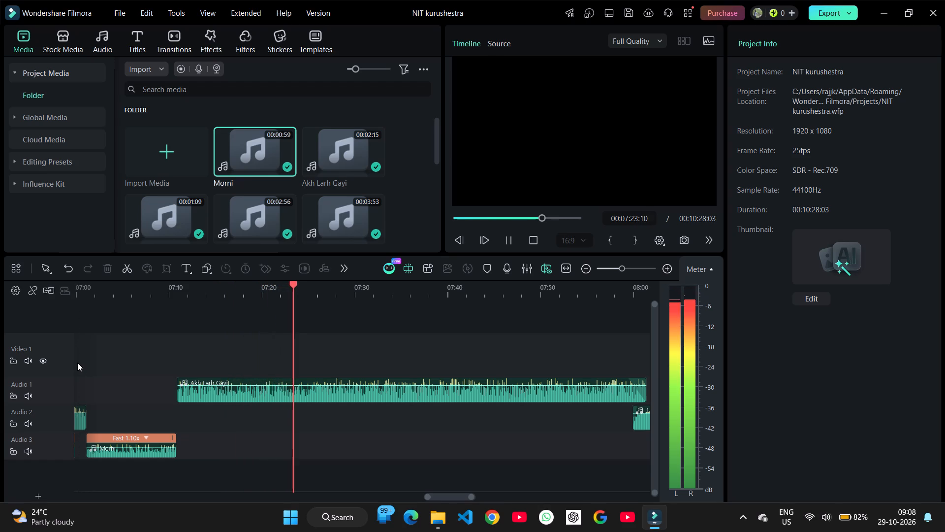
{"action": "key", "text": "space"}
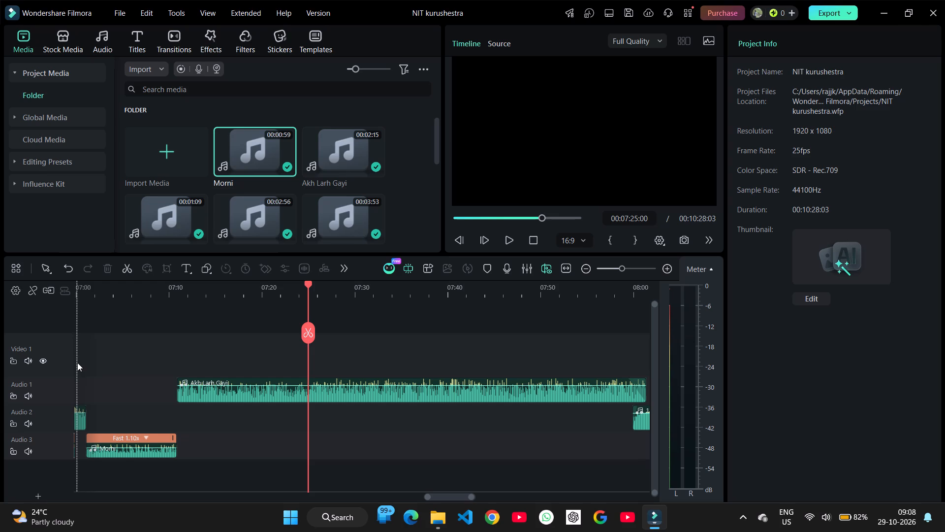
{"action": "key", "text": "space"}
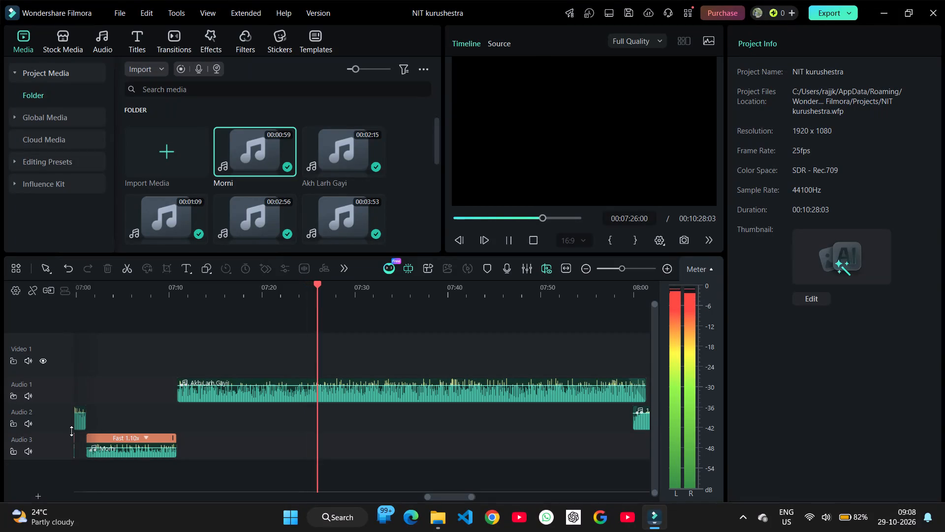
{"action": "left_click", "coordinate": [126, 348]}
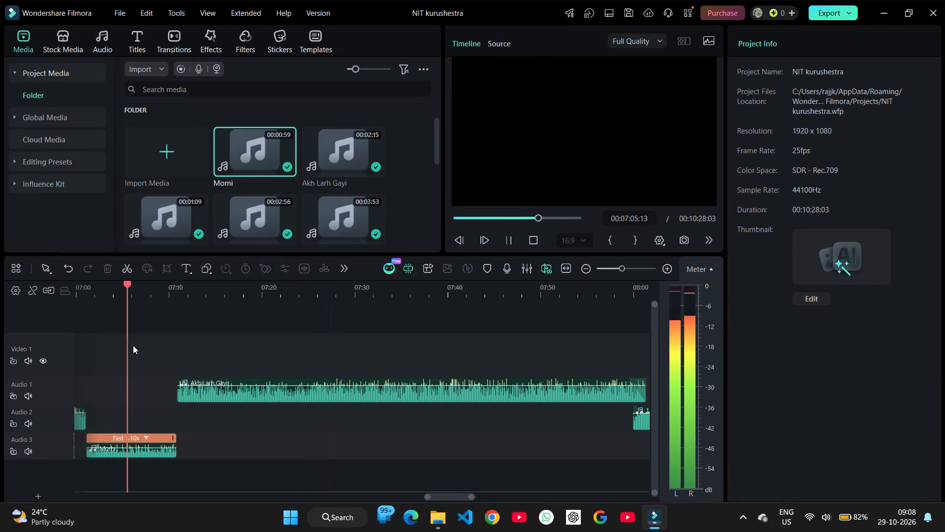
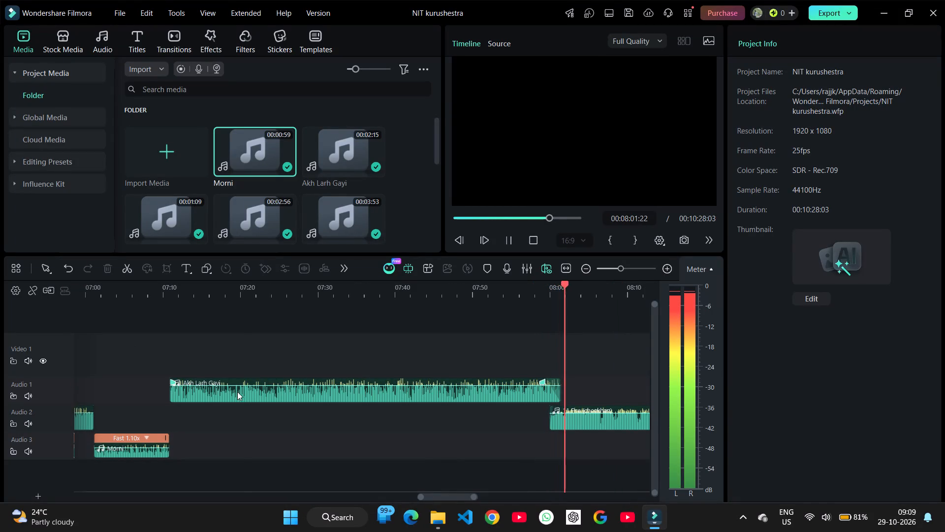
Shift the 11 Fire clip and all clips after it about 1 second later, and replay its join with Akh Larh Gayi from about 7:52.
{"action": "key", "text": "space"}
{"action": "key", "text": "shift+a"}
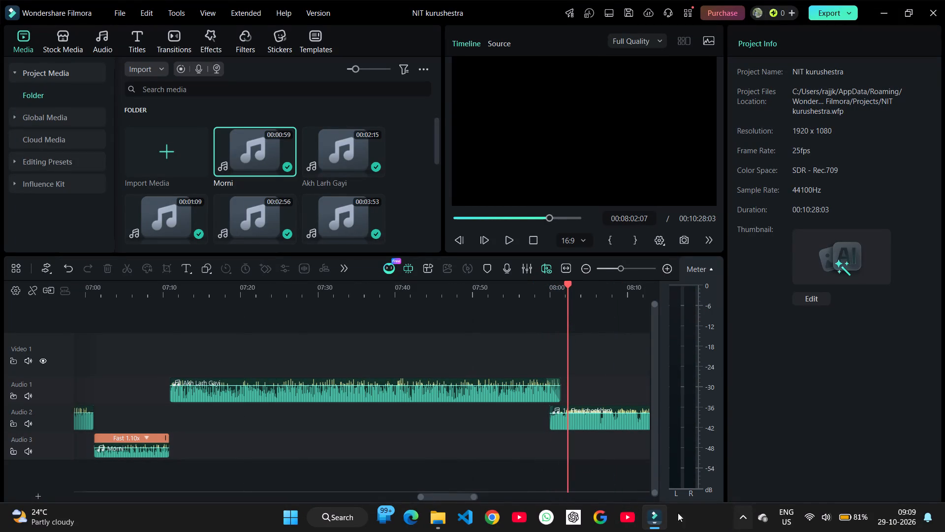
{"action": "scroll", "coordinate": [589, 468], "scroll_direction": "up", "scroll_amount": 5, "text": "ctrl"}
{"action": "left_click", "coordinate": [555, 431]}
{"action": "left_click_drag", "start_coordinate": [556, 431], "coordinate": [575, 431]}
{"action": "key", "text": "v"}
{"action": "left_click", "coordinate": [347, 336]}
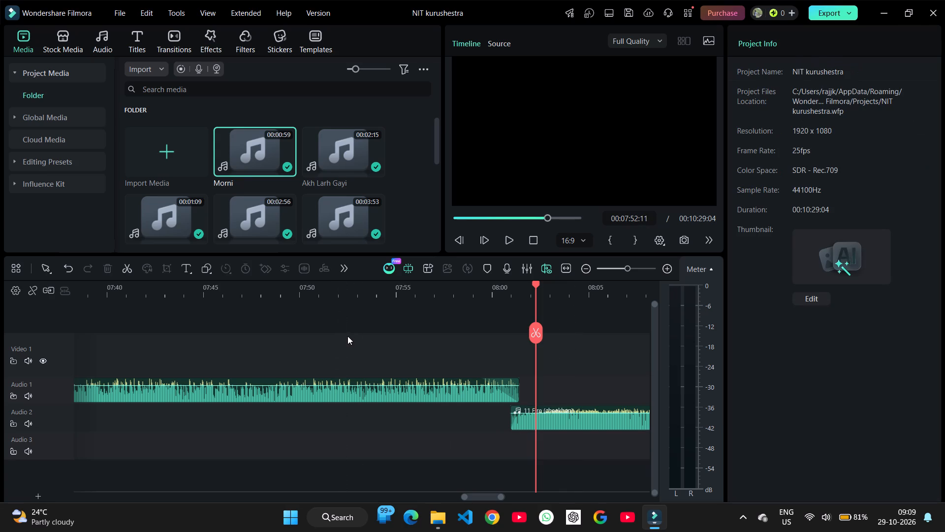
{"action": "key", "text": "space"}
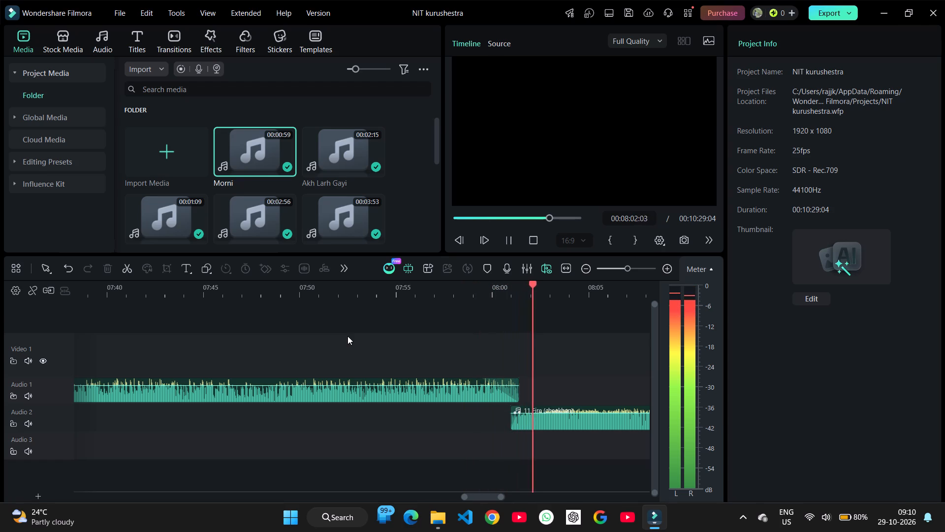
{"action": "left_click", "coordinate": [347, 336]}
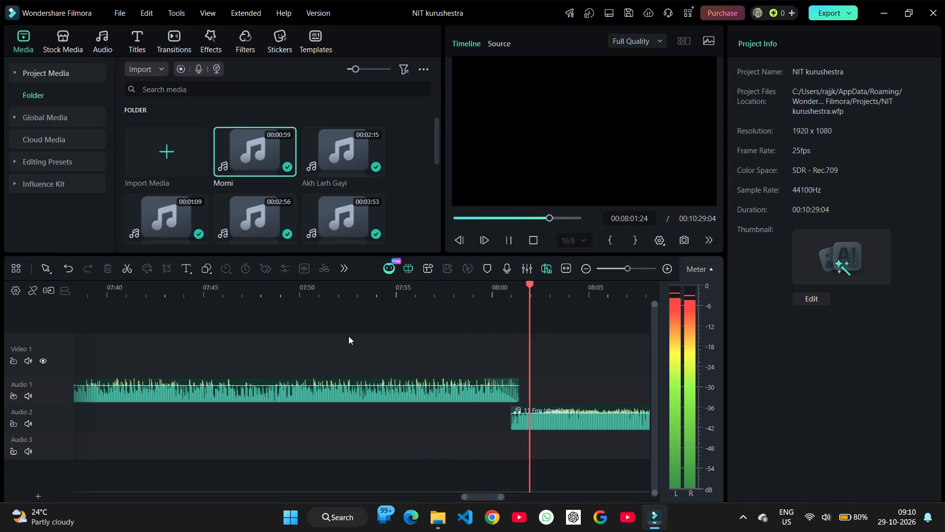
Set Akh Larh Gayi's fade-out to 1.5 s and replay its join with the 11 Fire clip.
{"action": "left_click", "coordinate": [472, 396]}
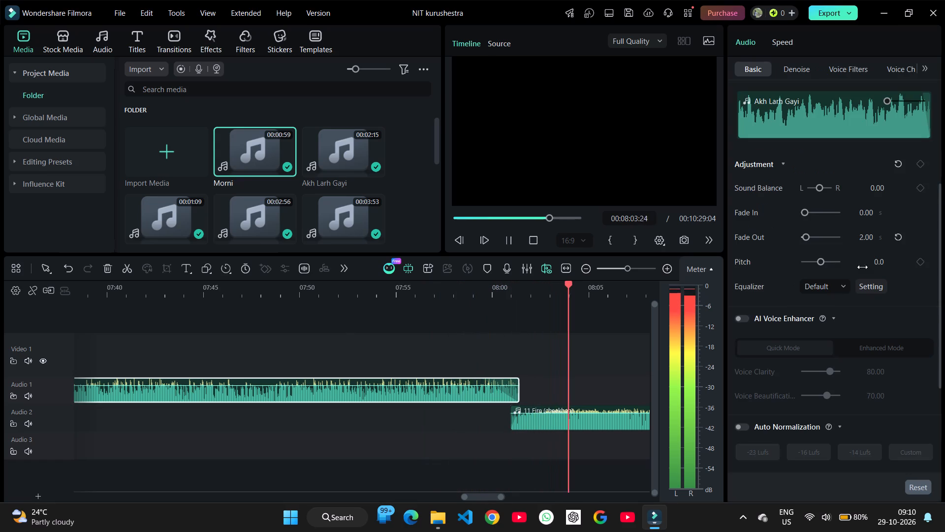
{"action": "left_click", "coordinate": [870, 240]}
{"action": "type", "text": "1.5"}
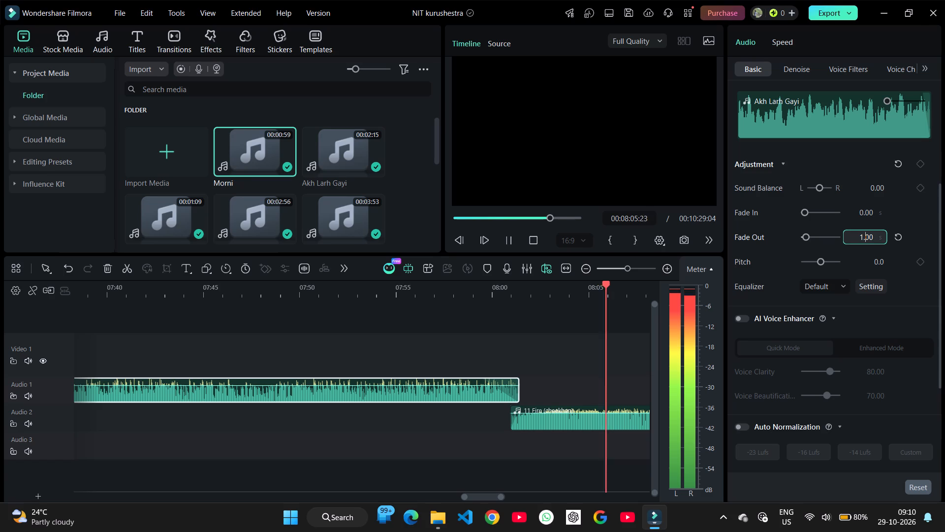
{"action": "key", "text": "space"}
{"action": "key", "text": "space"}
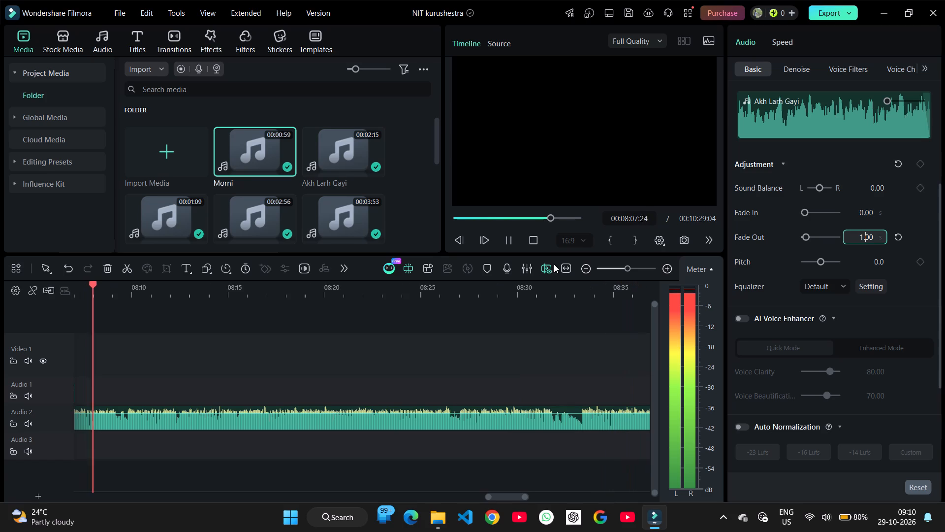
{"action": "left_click", "coordinate": [509, 242]}
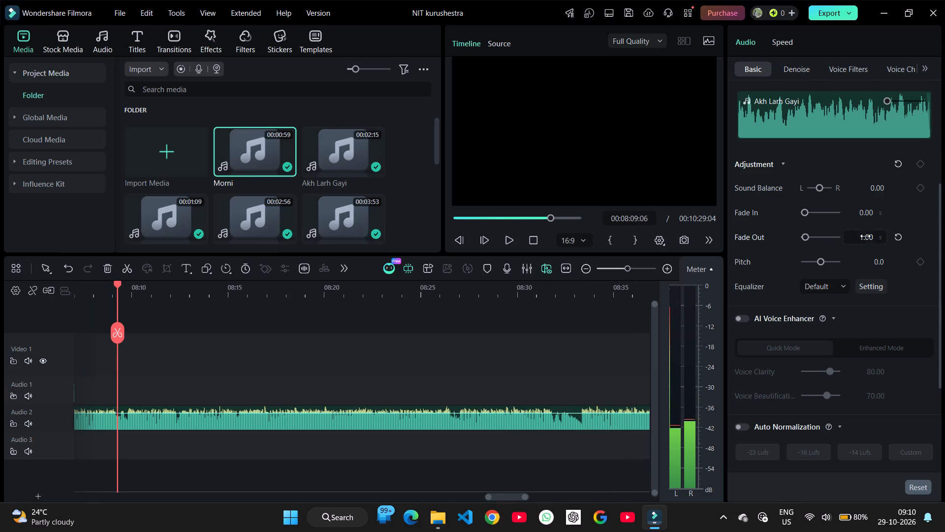
{"action": "left_click", "coordinate": [865, 236]}
{"action": "type", "text": "1.5"}
{"action": "scroll", "coordinate": [289, 231], "scroll_direction": "right", "scroll_amount": 1, "text": "ctrl"}
{"action": "scroll", "coordinate": [216, 257], "scroll_direction": "up", "scroll_amount": 1, "text": "ctrl"}
{"action": "scroll", "coordinate": [206, 262], "scroll_direction": "right", "scroll_amount": 1, "text": "ctrl"}
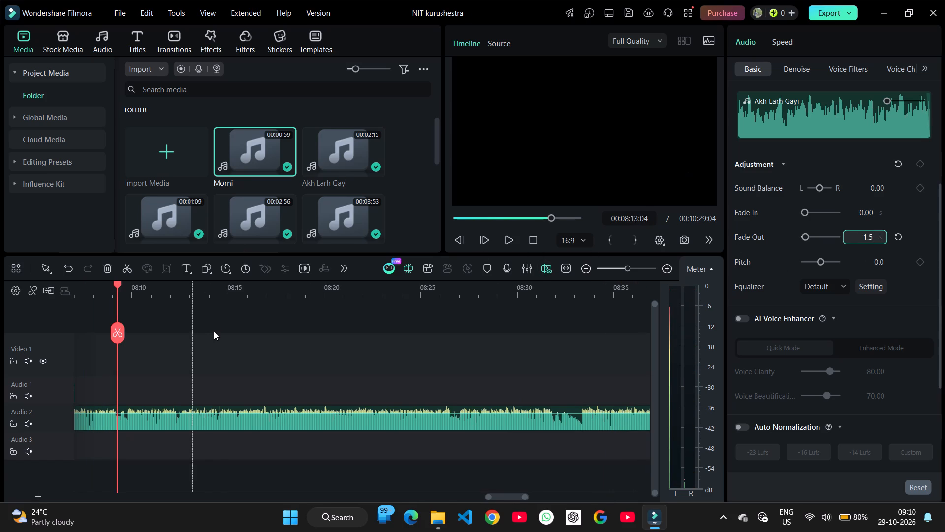
{"action": "scroll", "coordinate": [214, 332], "scroll_direction": "right", "scroll_amount": 1, "text": "ctrl"}
{"action": "key", "text": "Return"}
{"action": "scroll", "coordinate": [218, 329], "scroll_direction": "right", "scroll_amount": 2}
{"action": "left_click", "coordinate": [139, 319]}
{"action": "key", "text": "space"}
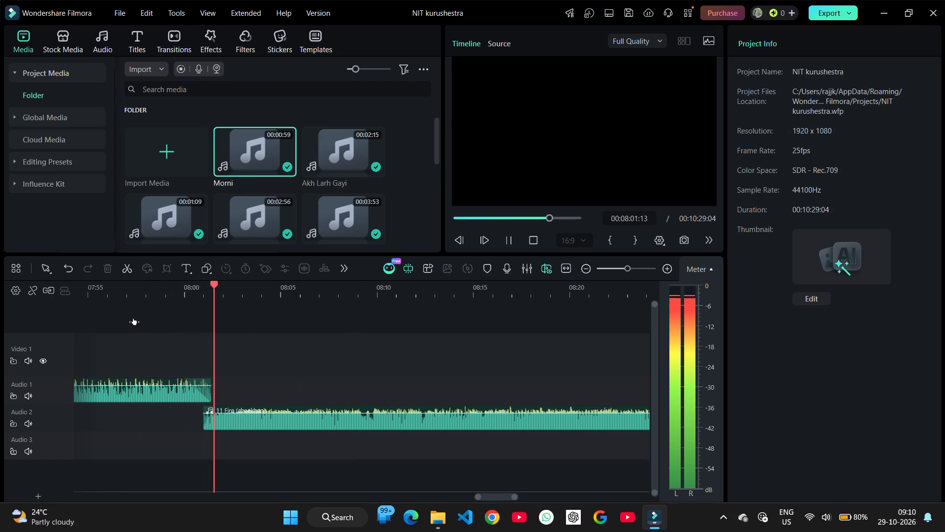
Play into Morni from about 6:50, set Morni's sound balance to 10, and replay from about 6:40.
{"action": "scroll", "coordinate": [139, 320], "scroll_direction": "down", "scroll_amount": 13, "text": "ctrl"}
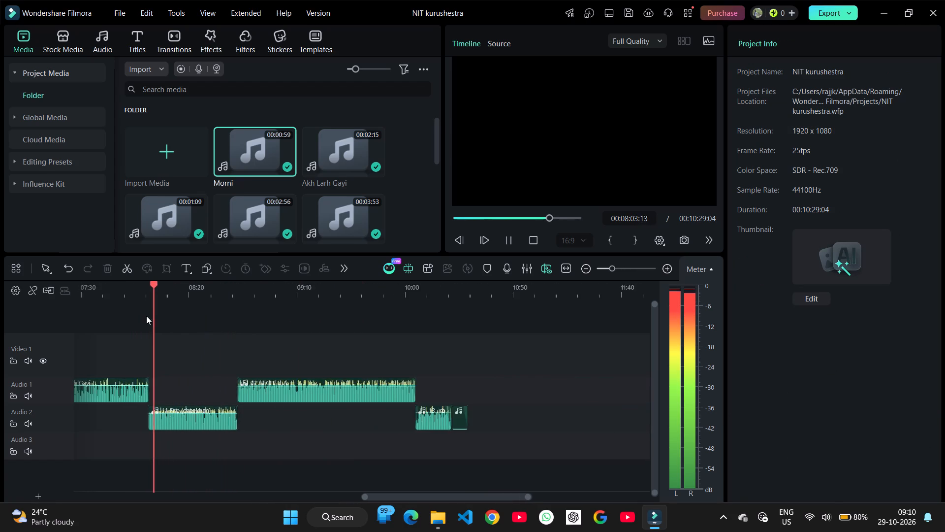
{"action": "scroll", "coordinate": [280, 301], "scroll_direction": "right", "scroll_amount": 14}
{"action": "key", "text": "space"}
{"action": "scroll", "coordinate": [213, 355], "scroll_direction": "right", "scroll_amount": 3}
{"action": "left_click", "coordinate": [536, 356]}
{"action": "key", "text": "space"}
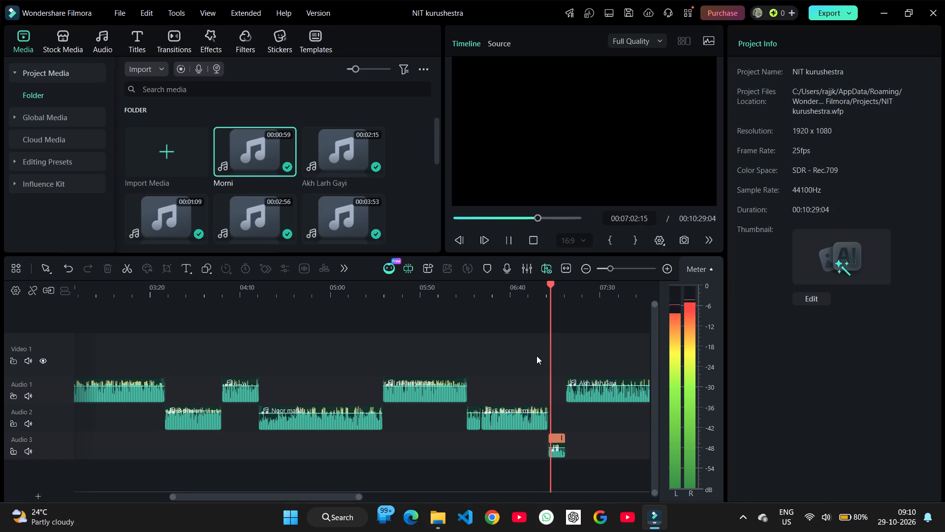
{"action": "left_click", "coordinate": [555, 452]}
{"action": "left_click", "coordinate": [866, 190]}
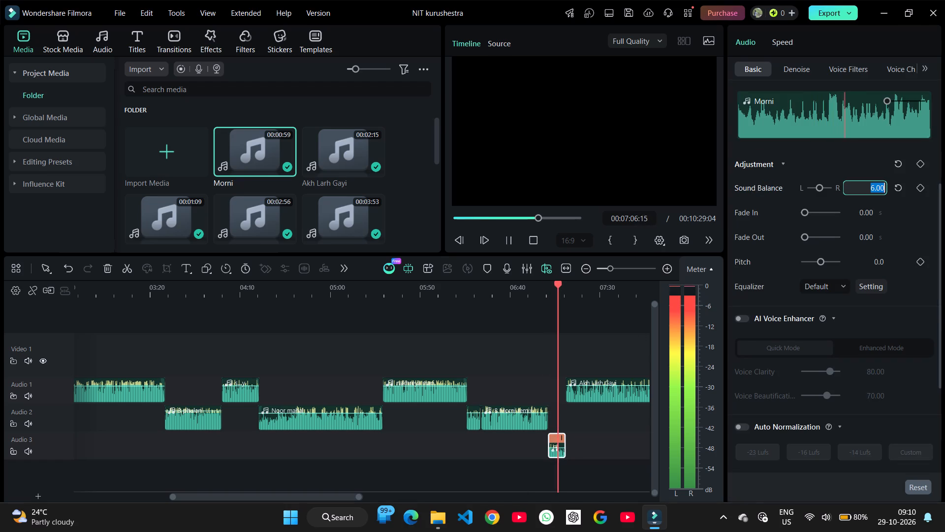
{"action": "type", "text": "10"}
{"action": "key", "text": "Return"}
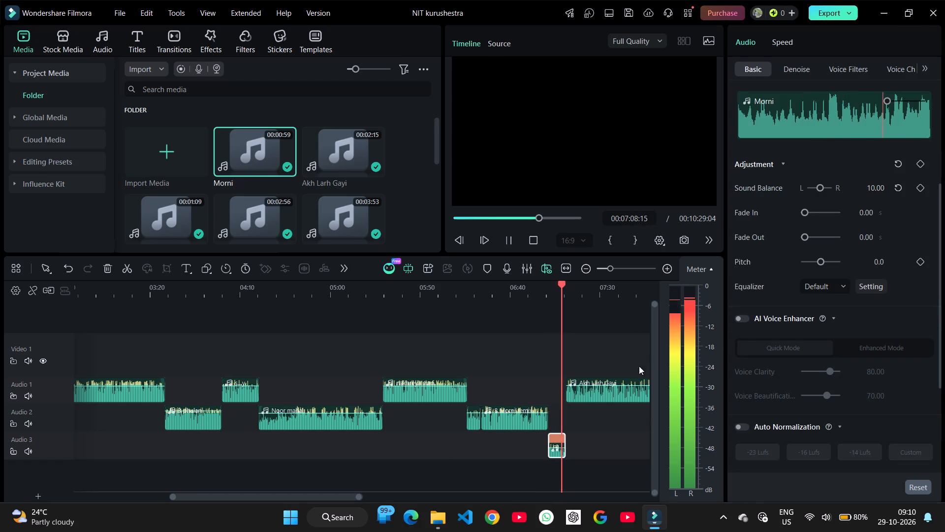
{"action": "left_click", "coordinate": [517, 375]}
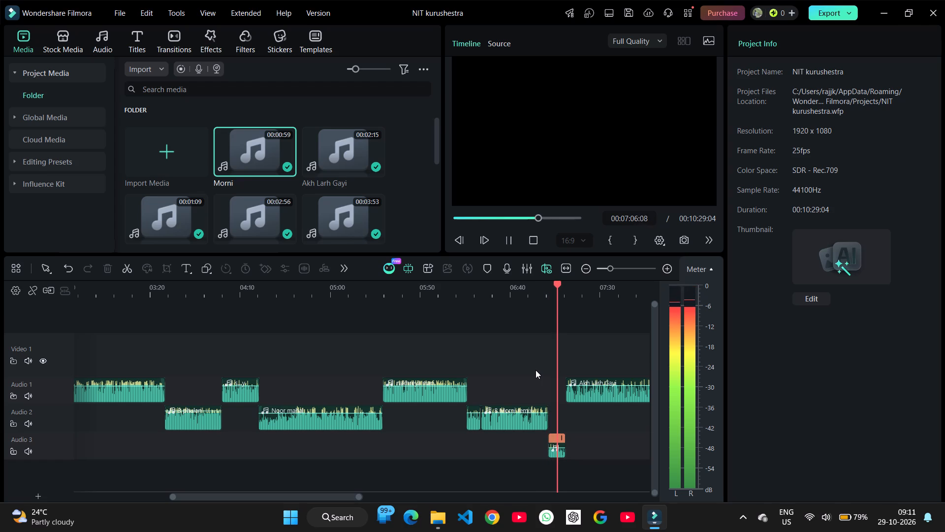
{"action": "key", "text": "space"}
Review the clip arrangement and joins along the whole timeline, ending at the start of the mix.
{"action": "scroll", "coordinate": [181, 417], "scroll_direction": "up", "scroll_amount": 7, "text": "ctrl"}
{"action": "scroll", "coordinate": [243, 426], "scroll_direction": "left", "scroll_amount": 2}
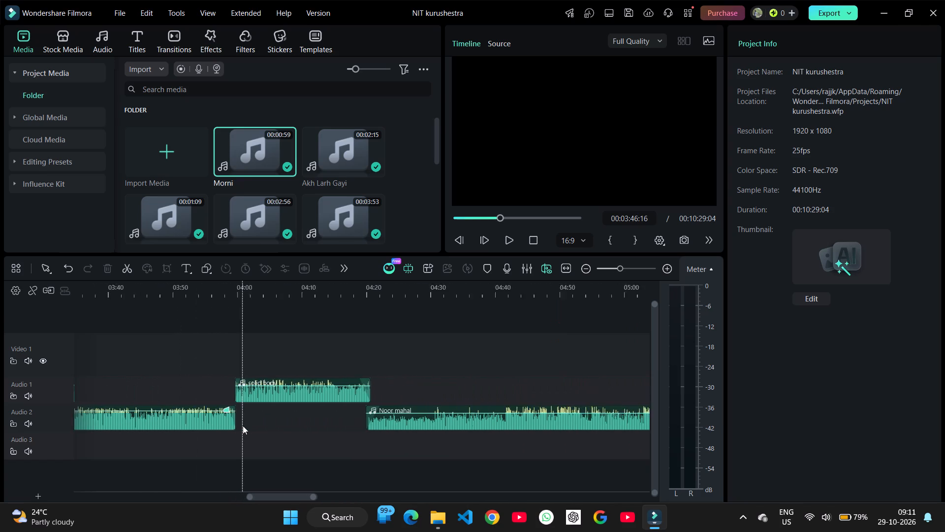
{"action": "scroll", "coordinate": [243, 426], "scroll_direction": "left", "scroll_amount": 5}
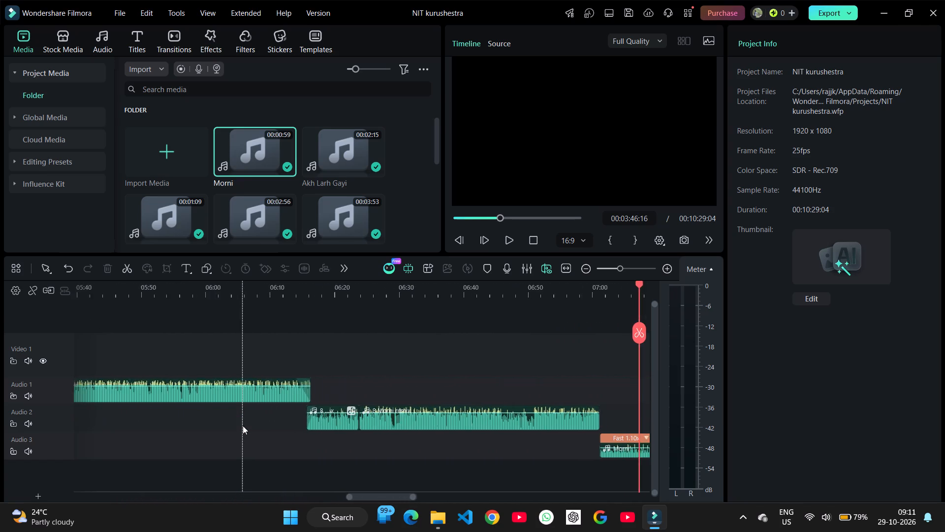
{"action": "scroll", "coordinate": [243, 426], "scroll_direction": "left", "scroll_amount": 4}
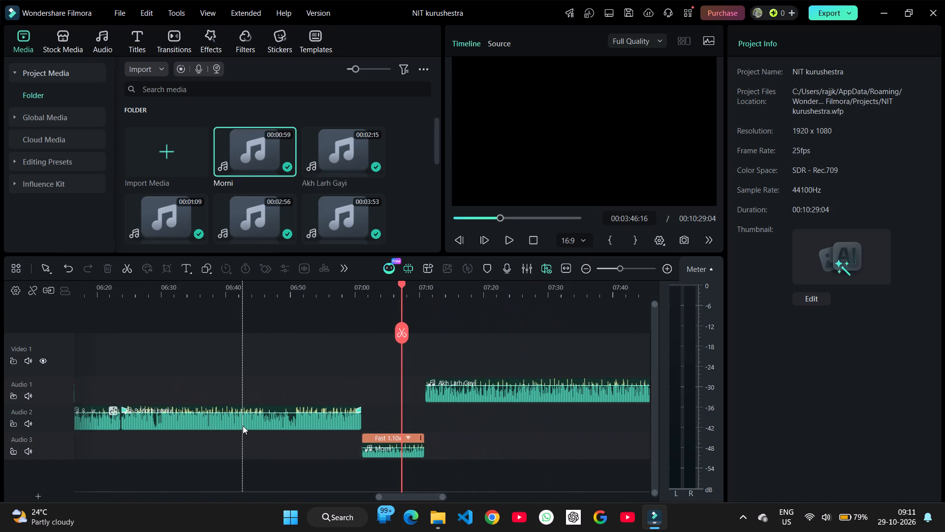
{"action": "scroll", "coordinate": [243, 426], "scroll_direction": "left", "scroll_amount": 4}
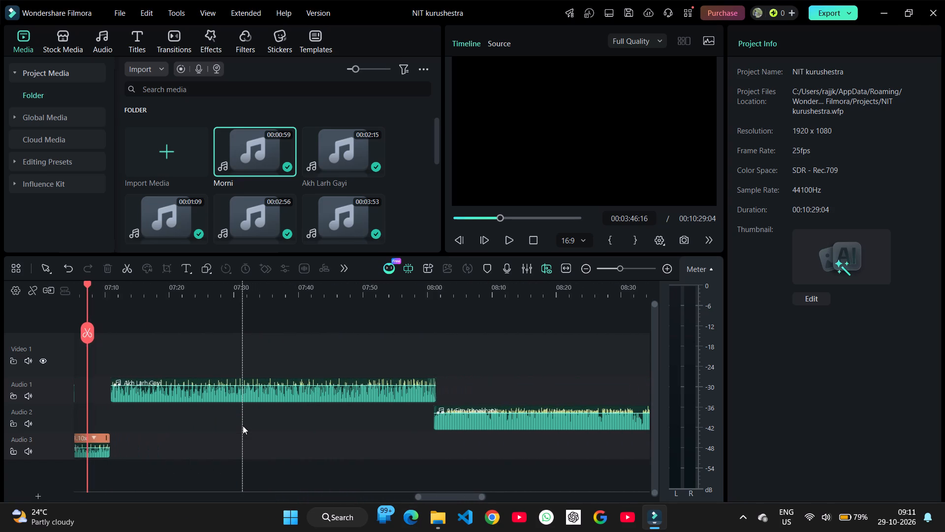
{"action": "scroll", "coordinate": [243, 426], "scroll_direction": "left", "scroll_amount": 5}
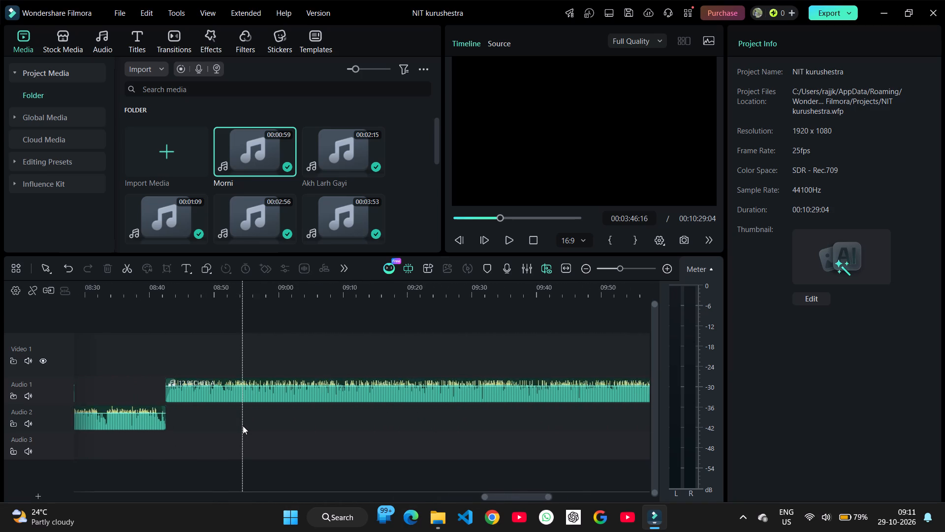
{"action": "scroll", "coordinate": [243, 426], "scroll_direction": "left", "scroll_amount": 2}
{"action": "scroll", "coordinate": [243, 426], "scroll_direction": "right", "scroll_amount": 5}
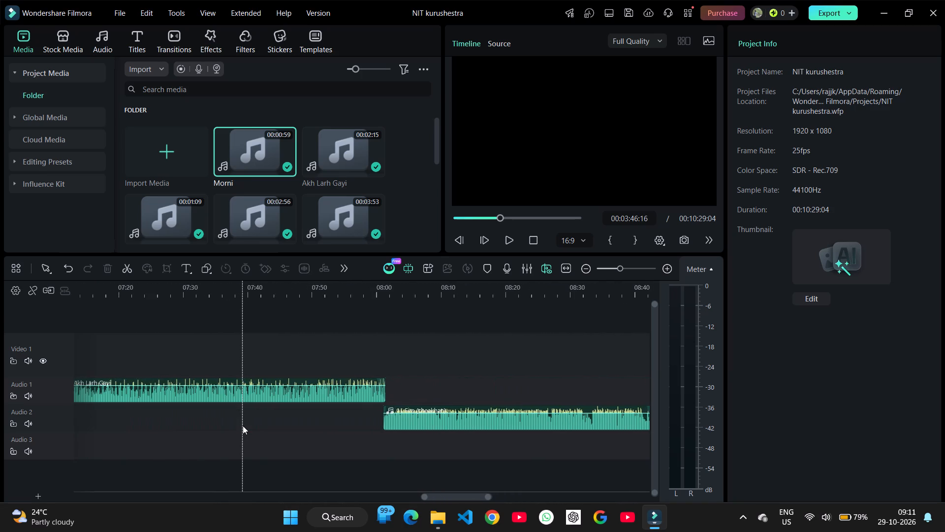
{"action": "scroll", "coordinate": [243, 426], "scroll_direction": "right", "scroll_amount": 7}
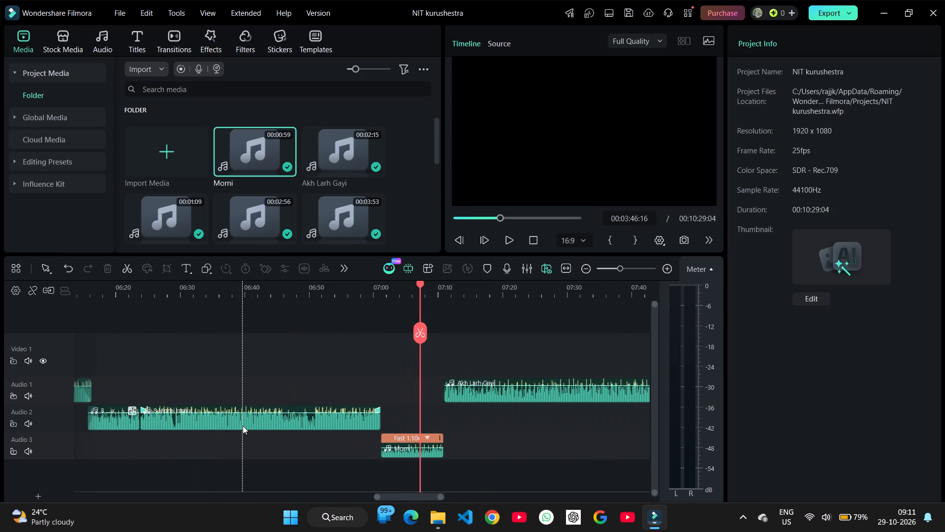
{"action": "scroll", "coordinate": [243, 426], "scroll_direction": "right", "scroll_amount": 6}
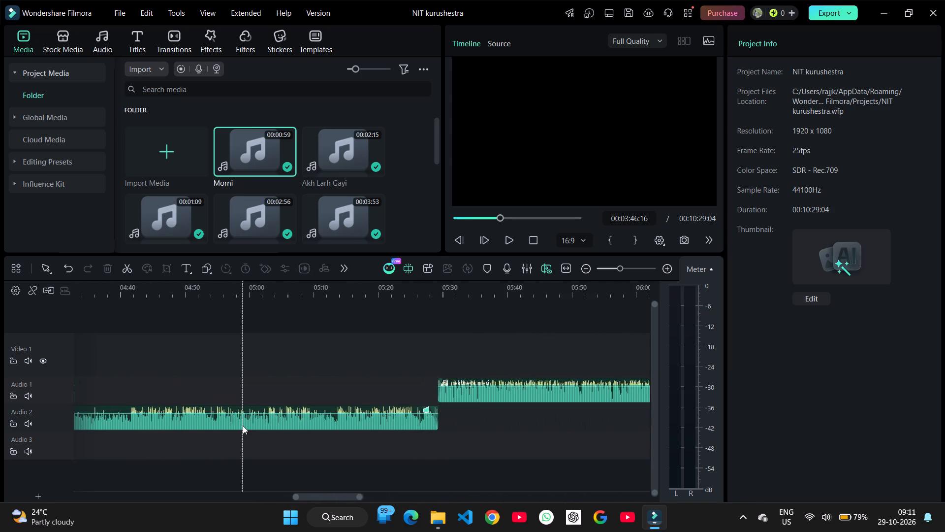
{"action": "scroll", "coordinate": [243, 426], "scroll_direction": "right", "scroll_amount": 1}
{"action": "scroll", "coordinate": [243, 426], "scroll_direction": "down", "scroll_amount": 1}
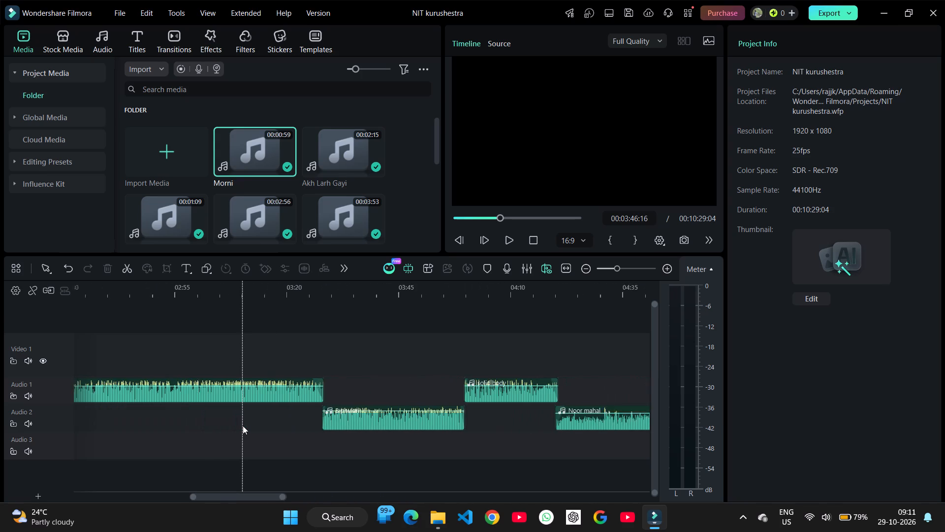
{"action": "scroll", "coordinate": [243, 426], "scroll_direction": "down", "scroll_amount": 1}
{"action": "scroll", "coordinate": [243, 426], "scroll_direction": "right", "scroll_amount": 8}
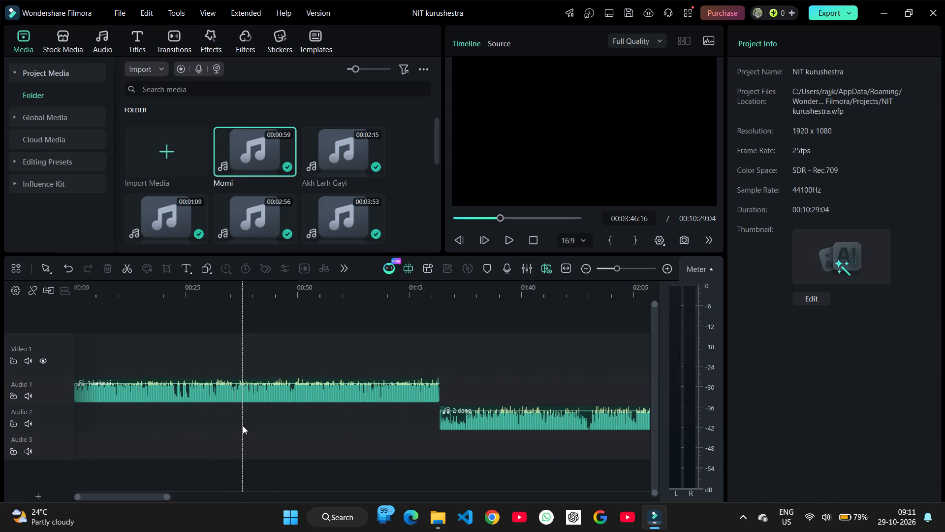
Save the project.
{"action": "key", "text": "ctrl+s"}
Set up a local export of the mix using the audio preset, with MP3 as the format.
{"action": "left_click", "coordinate": [829, 16]}
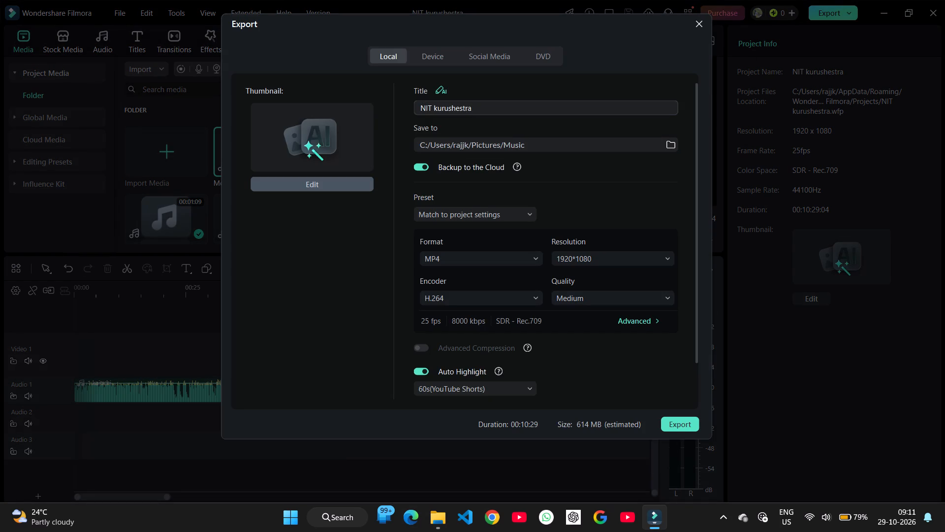
{"action": "left_click_drag", "start_coordinate": [531, 108], "coordinate": [269, 89]}
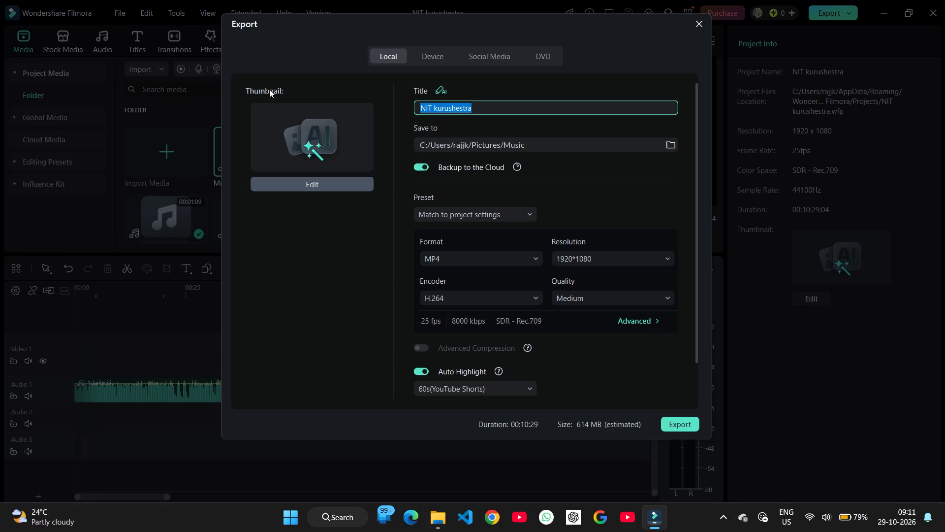
{"action": "left_click", "coordinate": [551, 231]}
{"action": "left_click", "coordinate": [536, 221]}
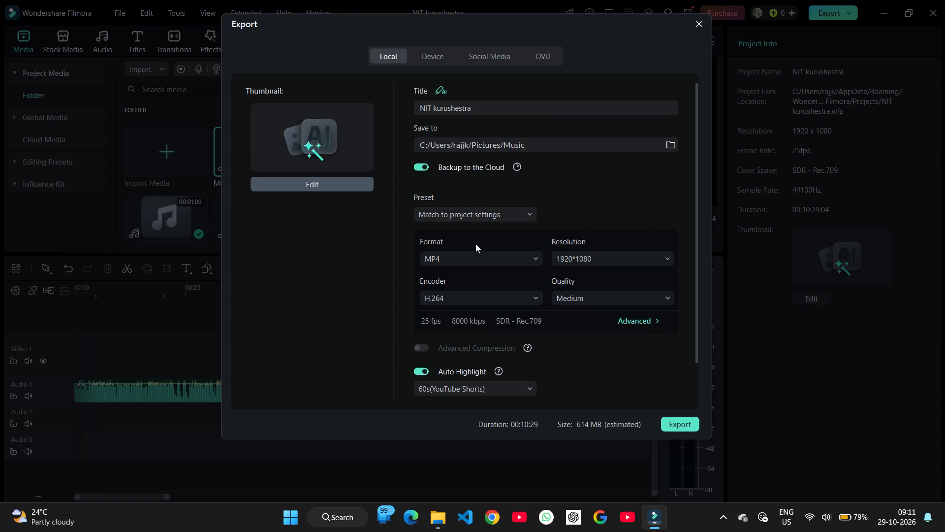
{"action": "left_click", "coordinate": [492, 217]}
{"action": "left_click", "coordinate": [453, 295]}
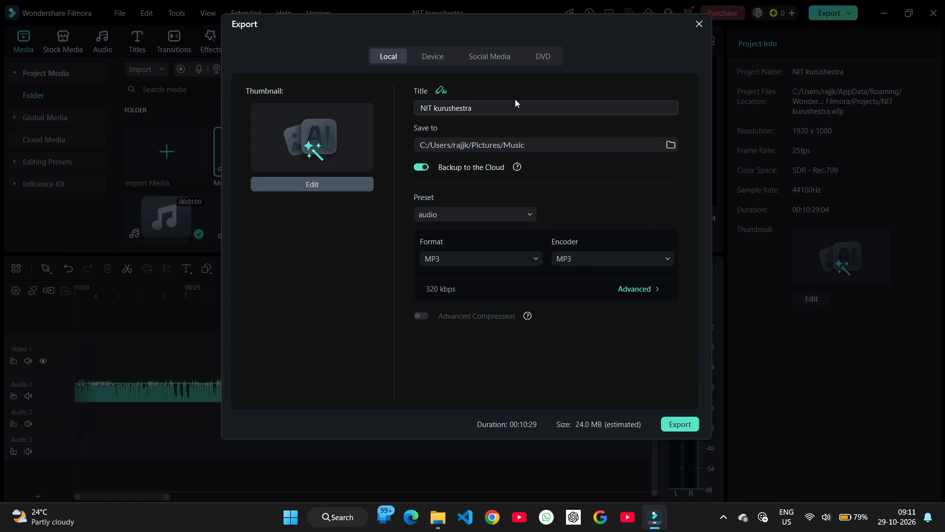
Replace the export title with "NATARAJA BHANGRA NIT".
{"action": "left_click", "coordinate": [515, 99]}
{"action": "left_click", "coordinate": [515, 108]}
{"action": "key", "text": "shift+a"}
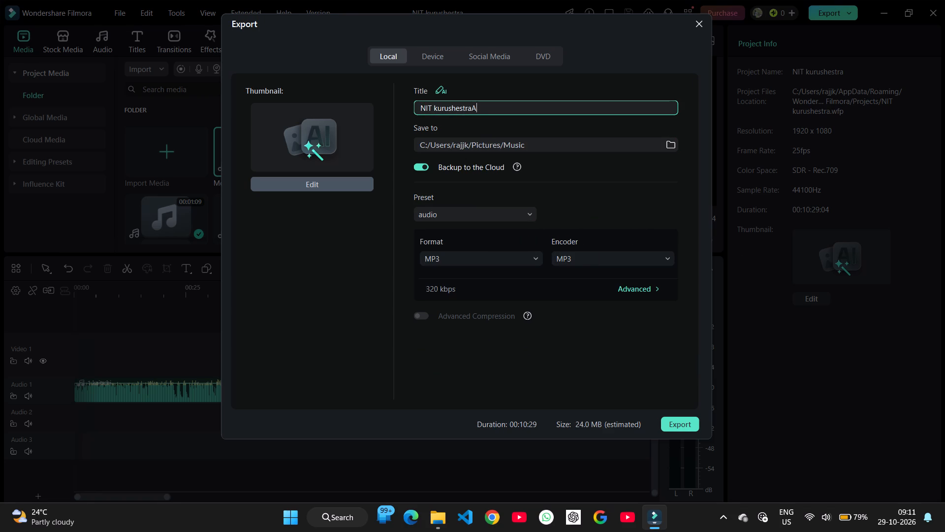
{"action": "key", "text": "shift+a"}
{"action": "key", "text": "ctrl+a"}
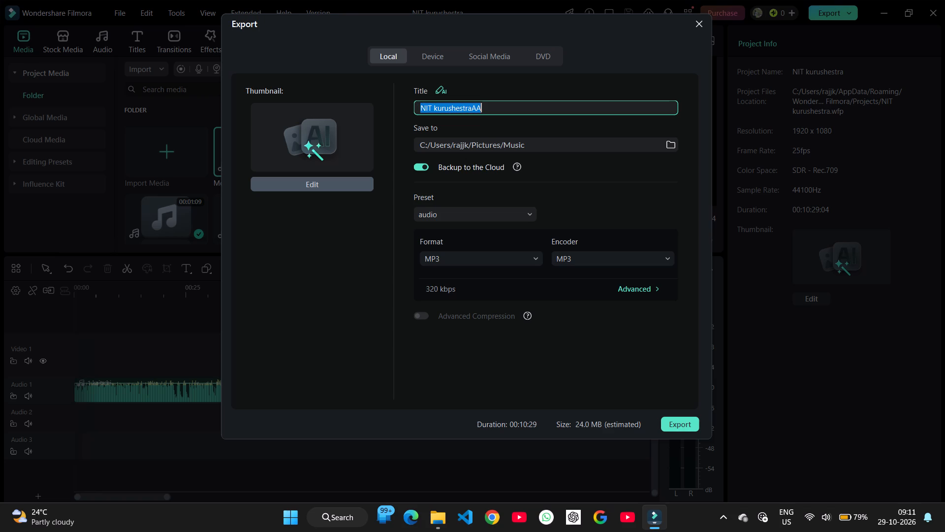
{"action": "key", "text": "BackSpace"}
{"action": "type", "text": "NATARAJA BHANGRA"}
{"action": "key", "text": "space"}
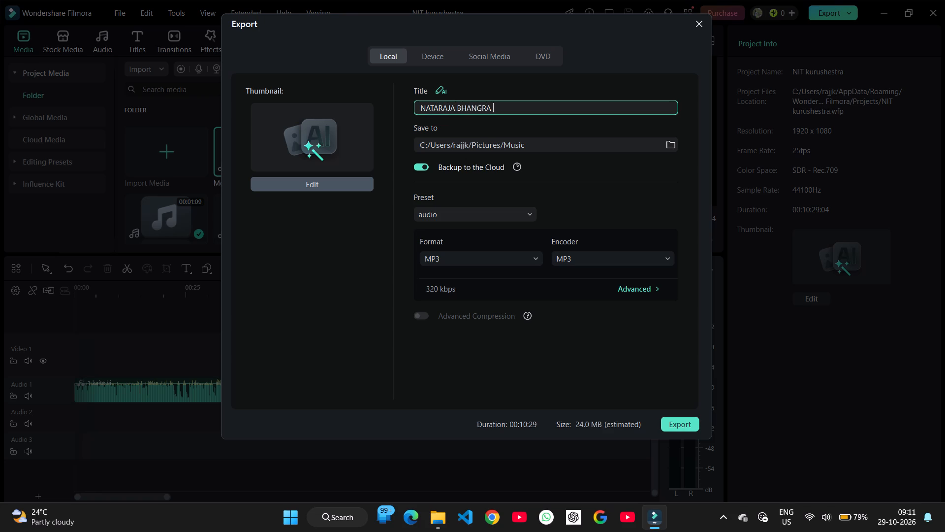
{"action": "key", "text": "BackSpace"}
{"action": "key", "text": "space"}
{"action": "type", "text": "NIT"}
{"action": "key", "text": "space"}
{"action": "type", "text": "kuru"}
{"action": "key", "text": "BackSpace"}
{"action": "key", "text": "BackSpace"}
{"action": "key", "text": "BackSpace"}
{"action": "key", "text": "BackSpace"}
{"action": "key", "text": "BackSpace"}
Start exporting the audio mix, choosing to export with the watermark instead of purchasing.
{"action": "left_click", "coordinate": [671, 425]}
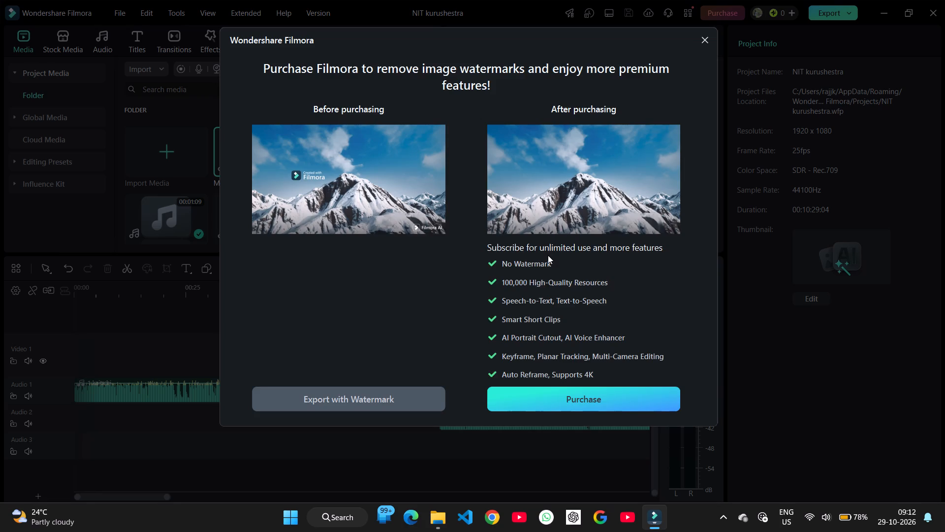
{"action": "left_click", "coordinate": [424, 386]}
{"action": "left_click_drag", "start_coordinate": [425, 392], "coordinate": [423, 409]}
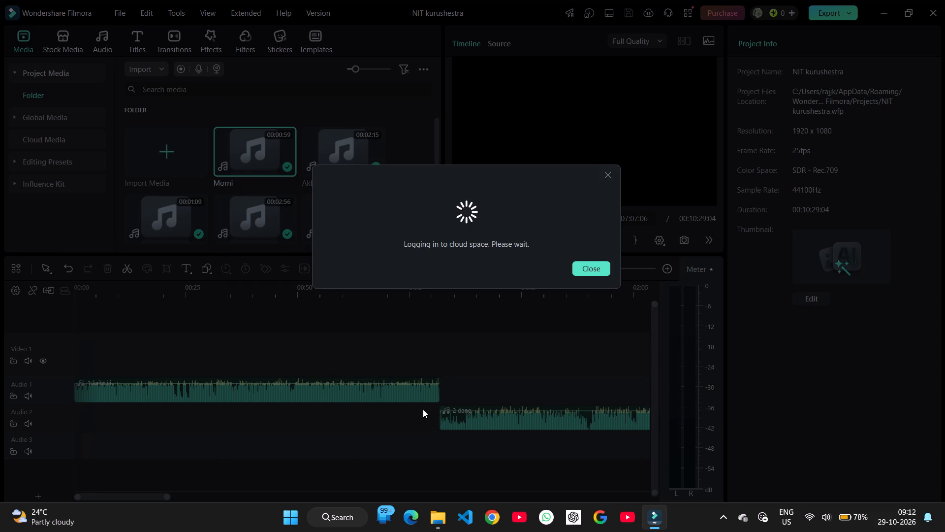
Switch to the Windows search, look up "kuro" and open the top match.
{"action": "key", "text": "alt+Tab"}
{"action": "key", "text": "alt+Tab"}
{"action": "type", "text": "kuro"}
{"action": "key", "text": "Return"}
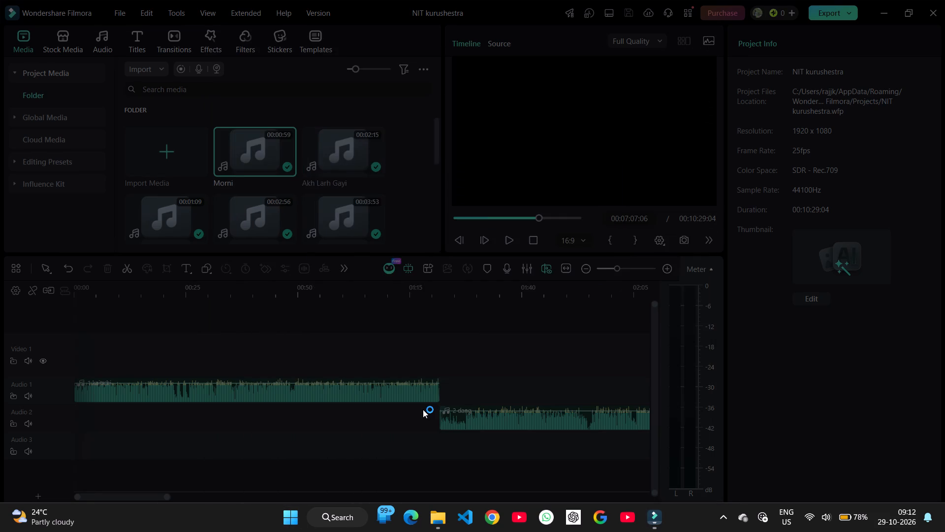
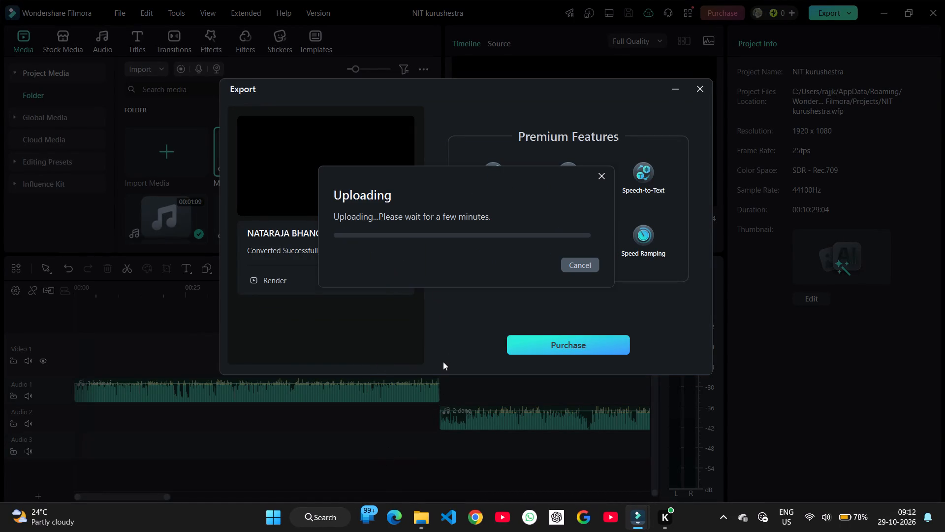
Dismiss the upload progress dialog and close the Export window to return to the project.
{"action": "left_click", "coordinate": [602, 176]}
{"action": "left_click", "coordinate": [704, 92]}
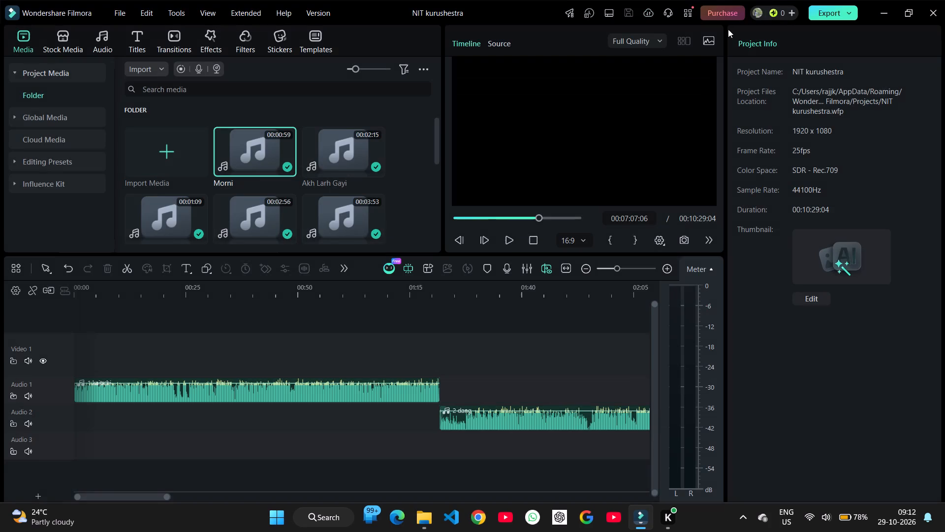
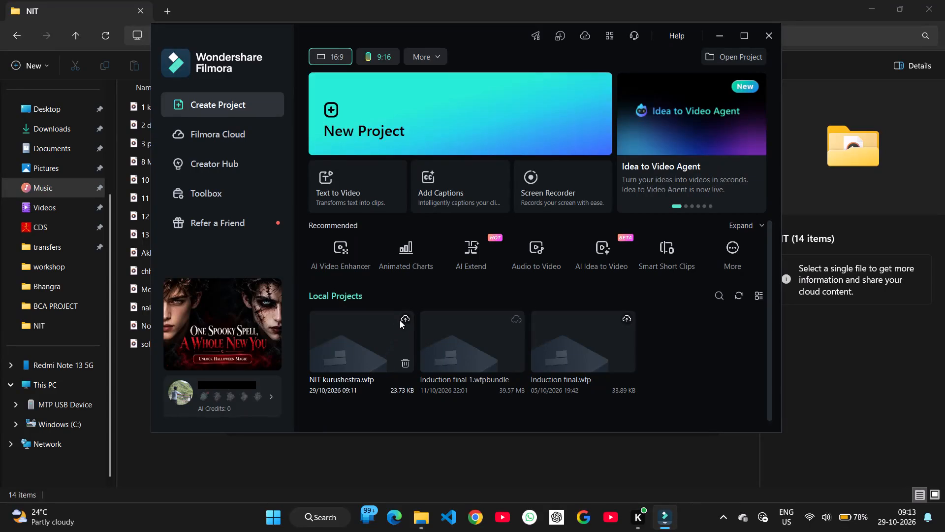
Upload the local NIT kurushestra.wfp project to Filmora Cloud.
{"action": "left_click", "coordinate": [403, 319]}
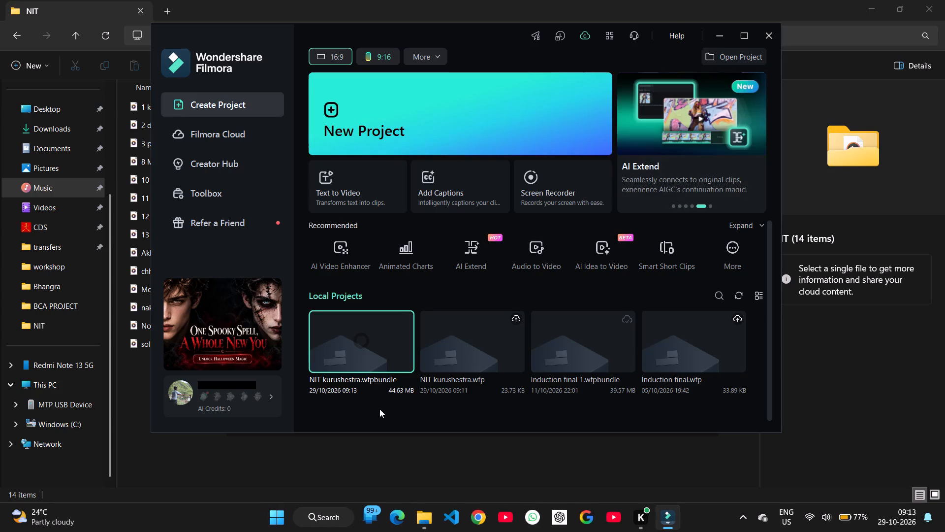
Switch to File Explorer and delete NIT kuru (Nataraja Bhangra).mp3, NIT kurushestra.mp3 and NIT kurushestra-1.mp3 from the Music folder.
{"action": "left_click", "coordinate": [287, 459]}
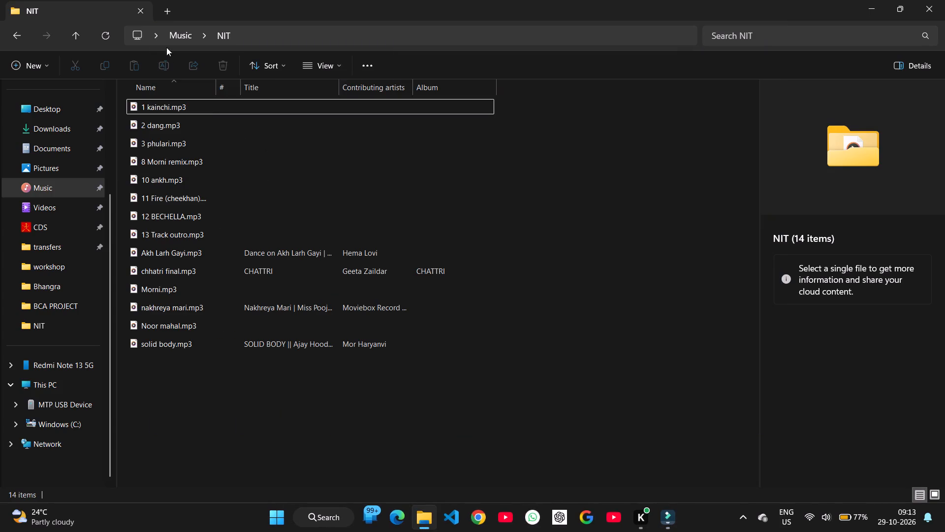
{"action": "left_click", "coordinate": [170, 41]}
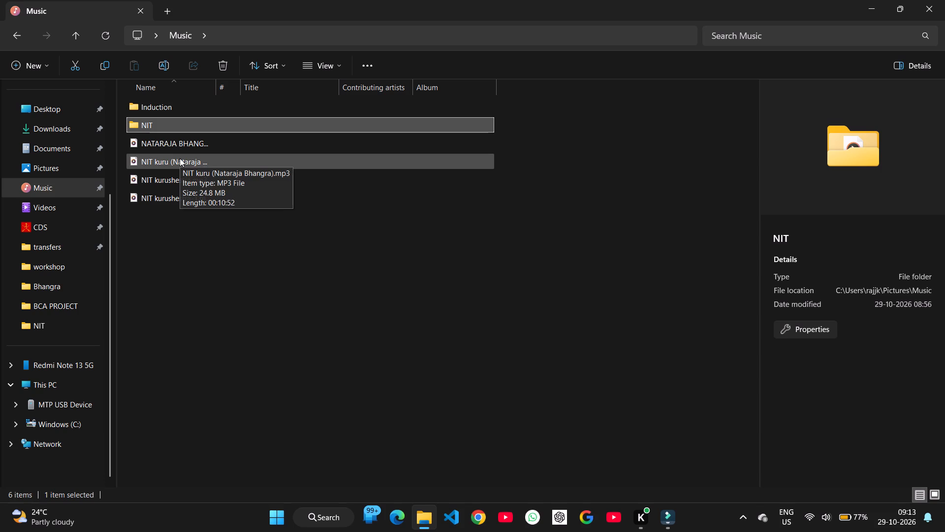
{"action": "left_click", "coordinate": [180, 158]}
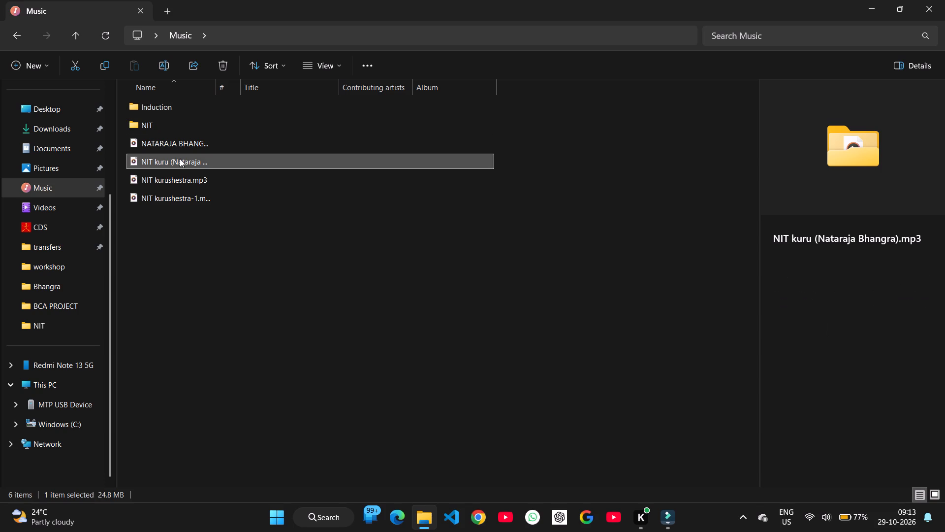
{"action": "left_click", "coordinate": [161, 175]}
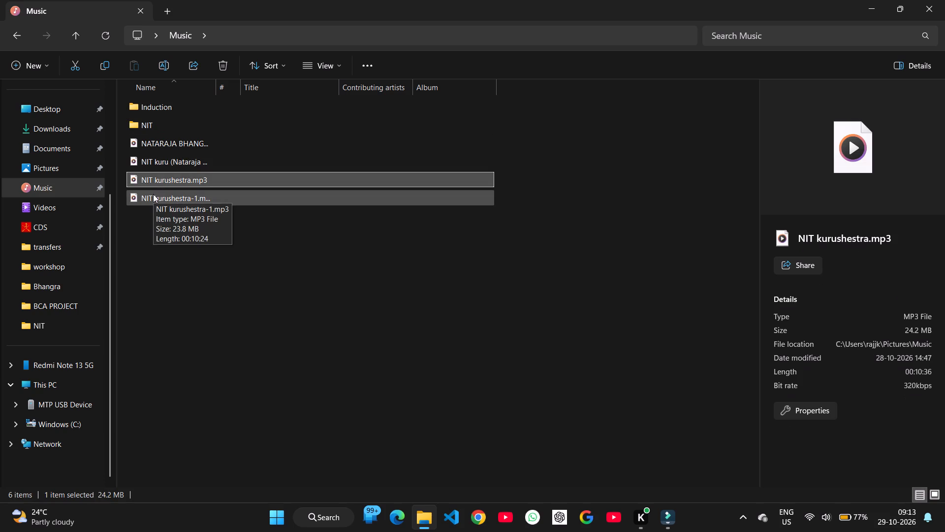
{"action": "left_click", "coordinate": [153, 194]}
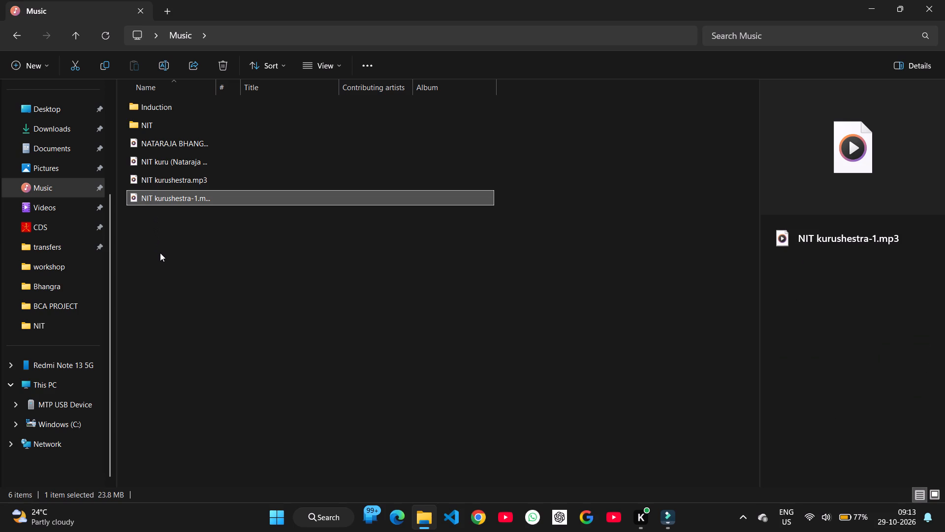
{"action": "left_click_drag", "start_coordinate": [192, 257], "coordinate": [122, 159]}
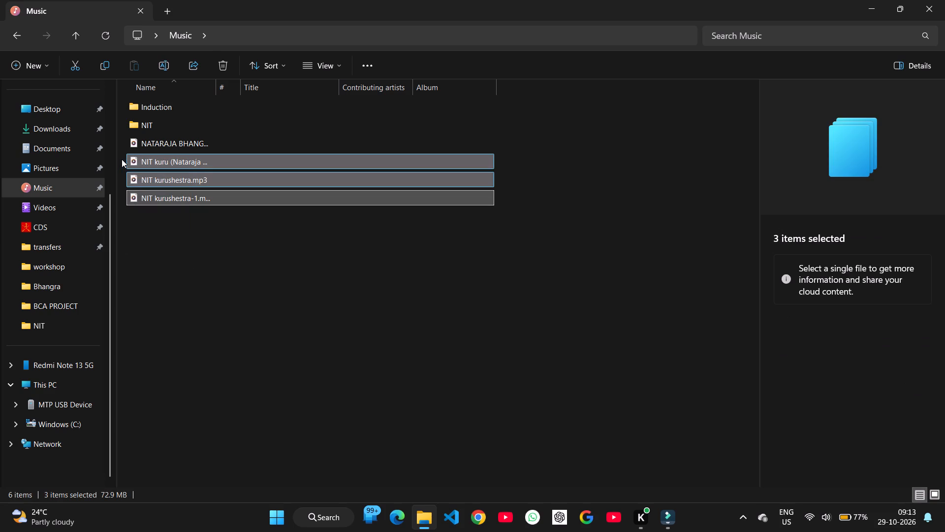
{"action": "key", "text": "Delete"}
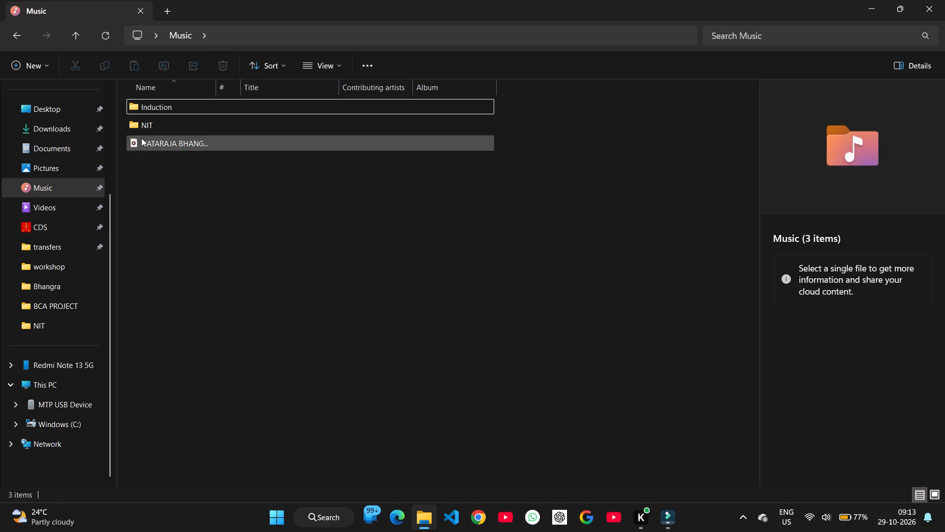
Look through the NIT and Induction subfolders and return to the Music folder.
{"action": "double_click", "coordinate": [157, 121]}
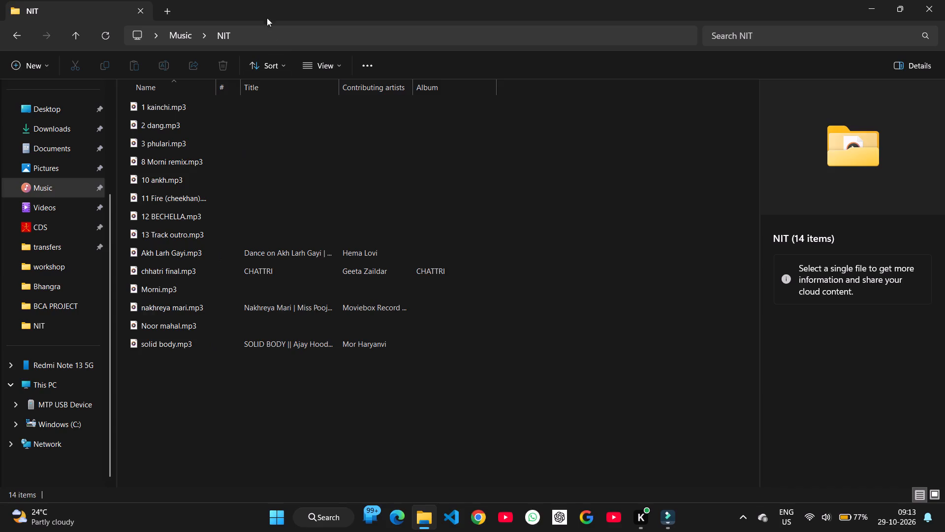
{"action": "left_click", "coordinate": [192, 39]}
{"action": "double_click", "coordinate": [188, 113]}
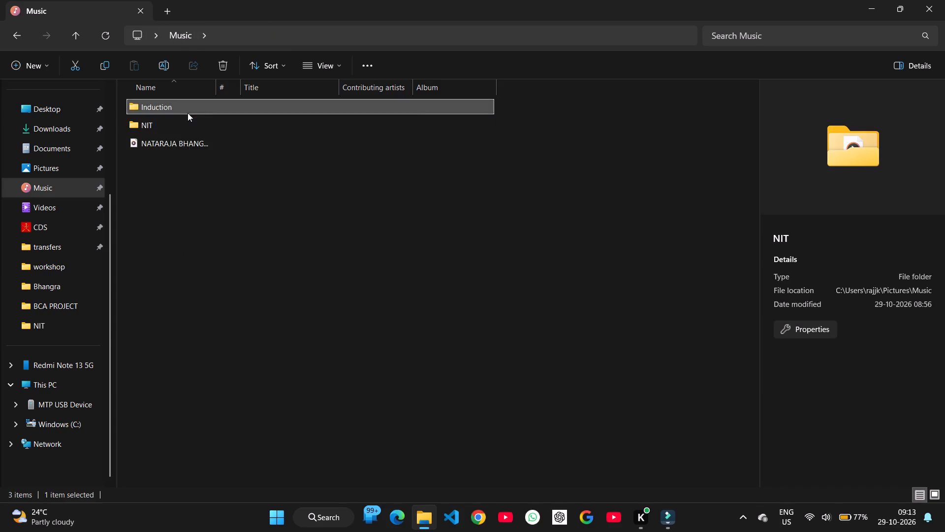
{"action": "left_click", "coordinate": [186, 39]}
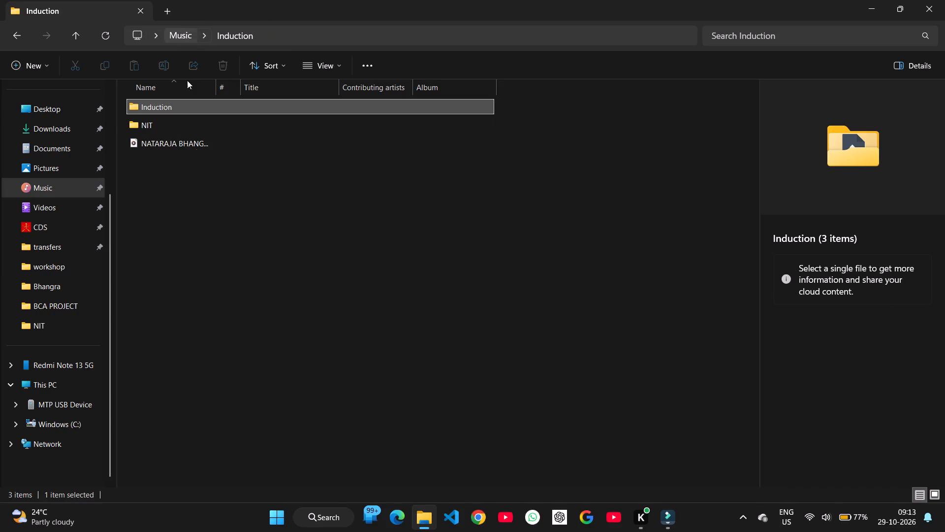
Switch back to Filmora to check the cloud upload of the NIT kurushestra project.
{"action": "key", "text": "alt+Tab"}
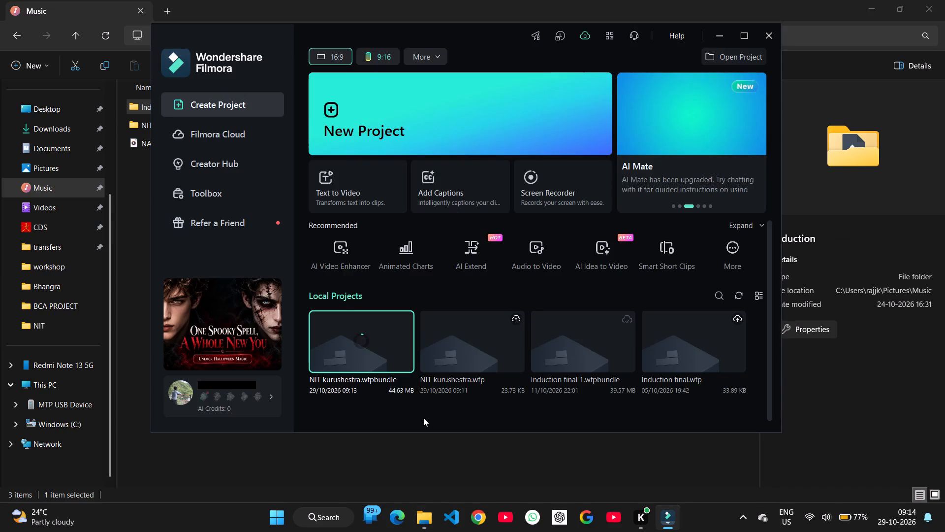
{"action": "left_click", "coordinate": [423, 418]}
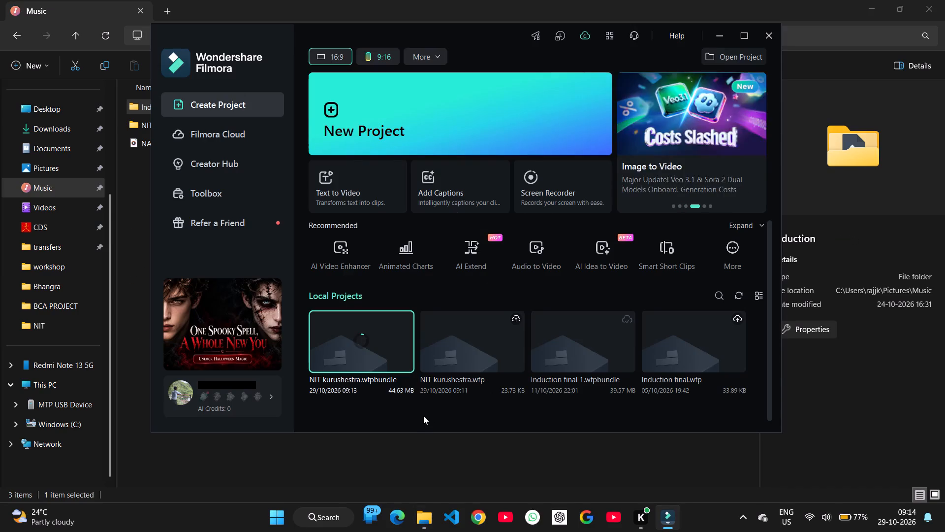
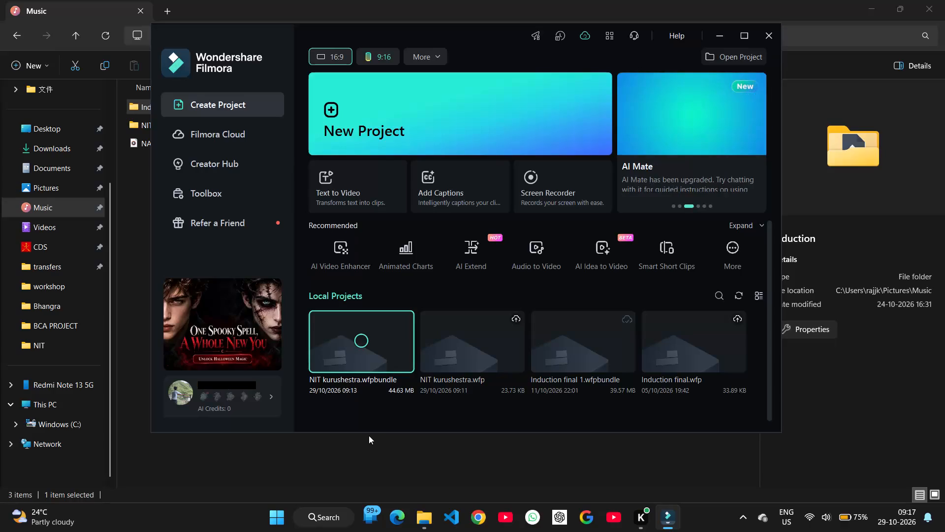
Play the NATARAJA BHANGRA NIT audio file from the Music folder in Media Player and spot-check passages between about 2:30 and 4:35.
{"action": "double_click", "coordinate": [138, 138]}
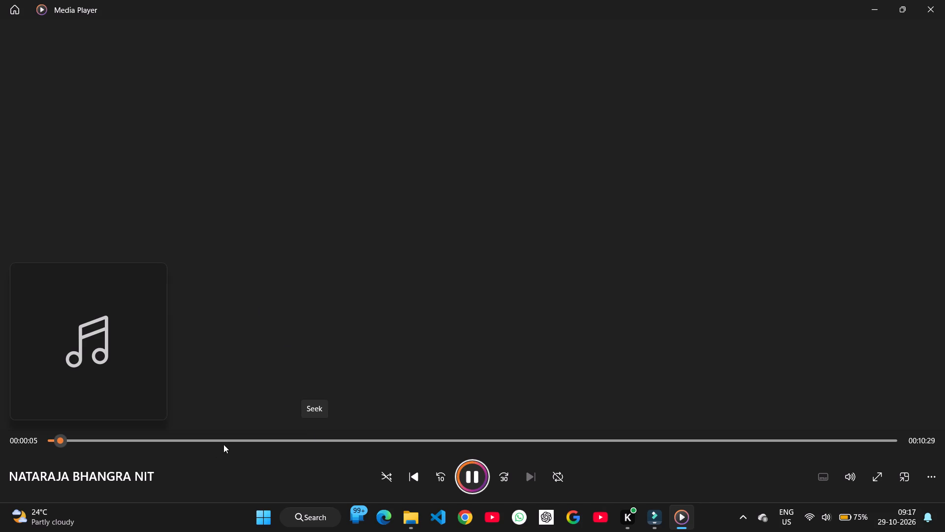
{"action": "left_click", "coordinate": [253, 437]}
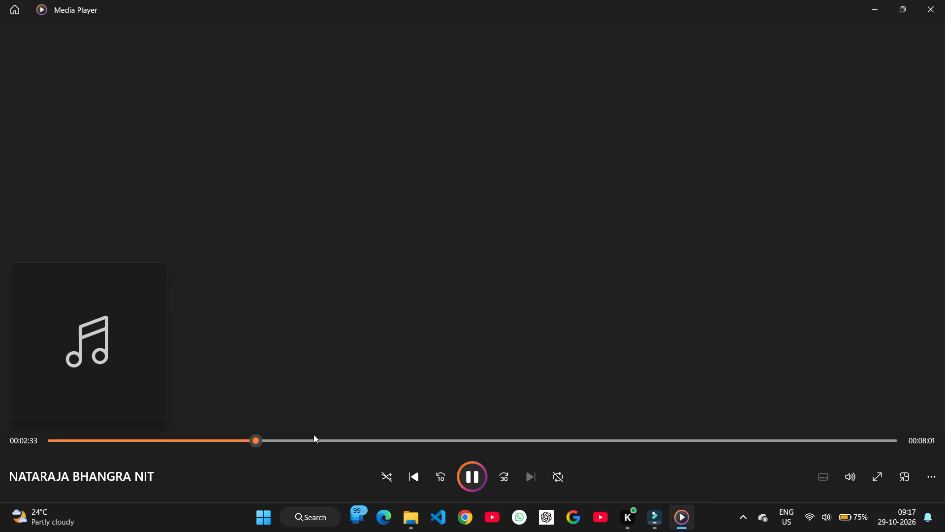
{"action": "left_click", "coordinate": [314, 434]}
{"action": "left_click", "coordinate": [350, 442]}
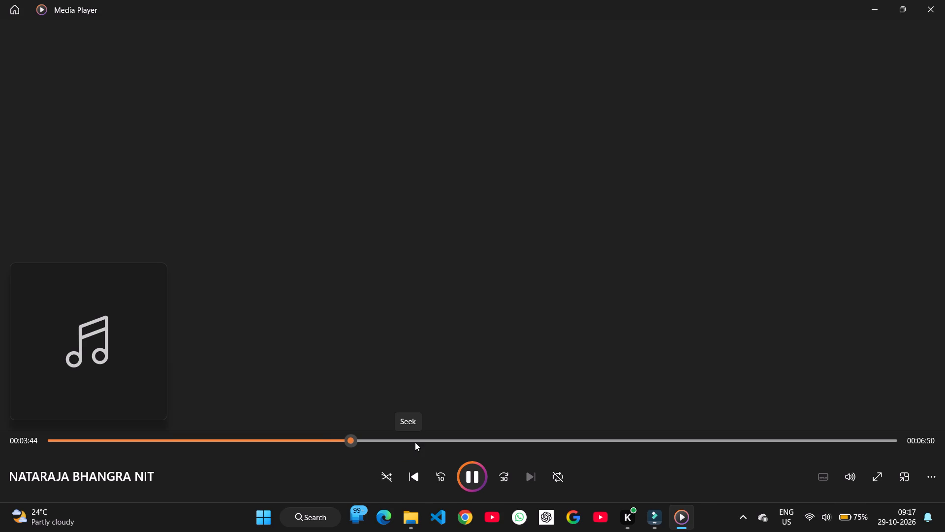
{"action": "left_click", "coordinate": [315, 436]}
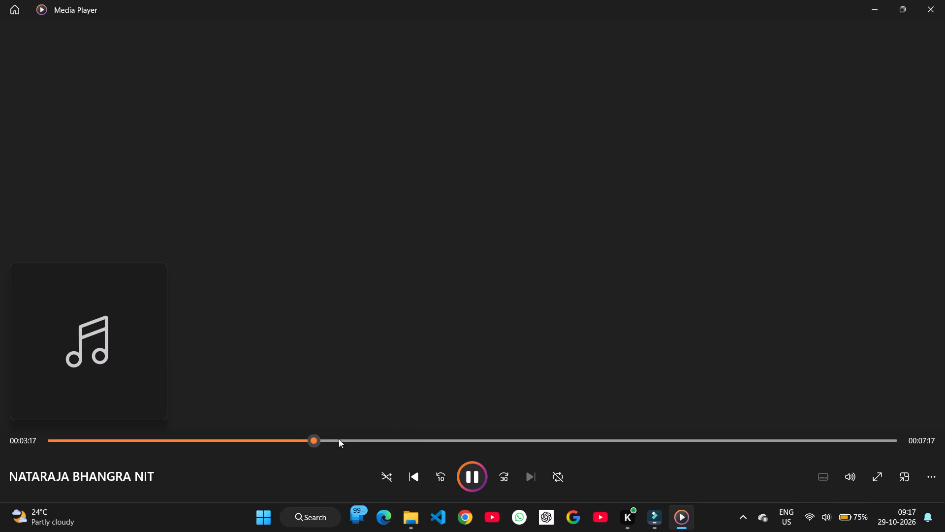
{"action": "left_click", "coordinate": [414, 445]}
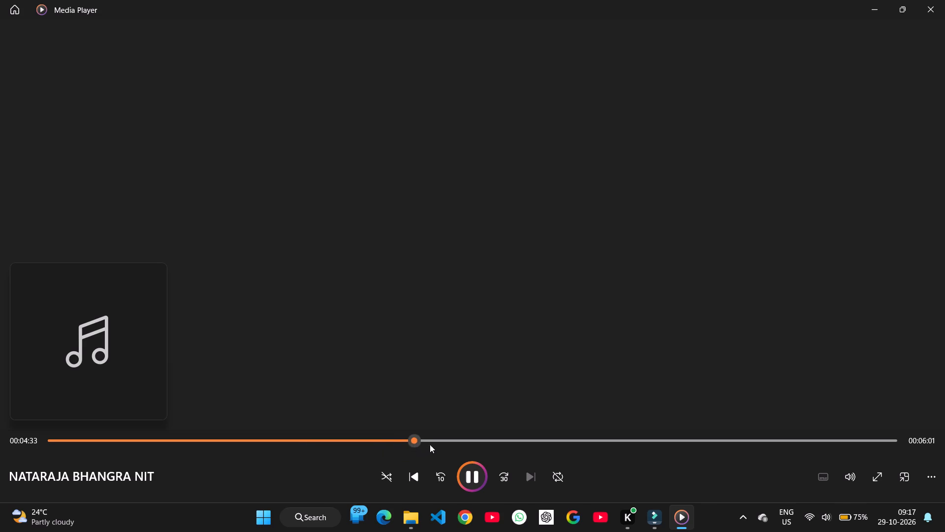
{"action": "left_click", "coordinate": [350, 437]}
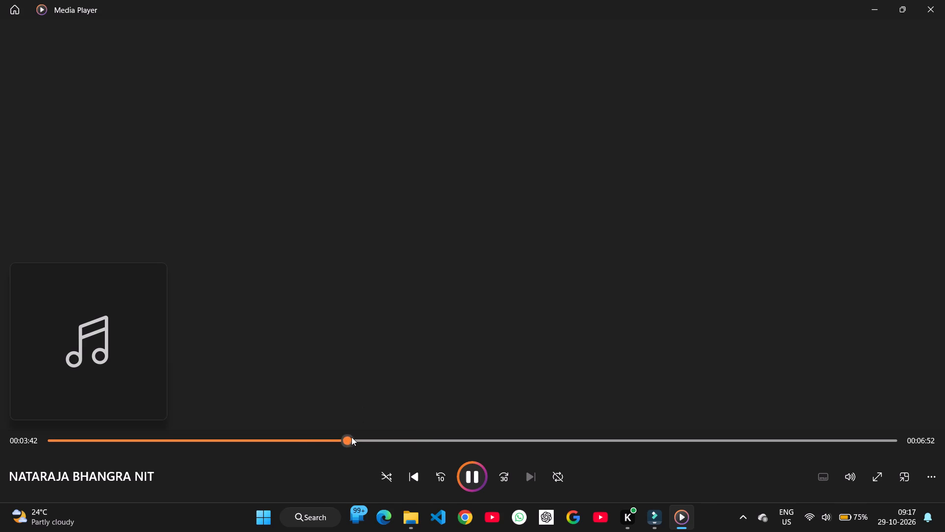
{"action": "left_click", "coordinate": [367, 441]}
{"action": "left_click", "coordinate": [378, 439]}
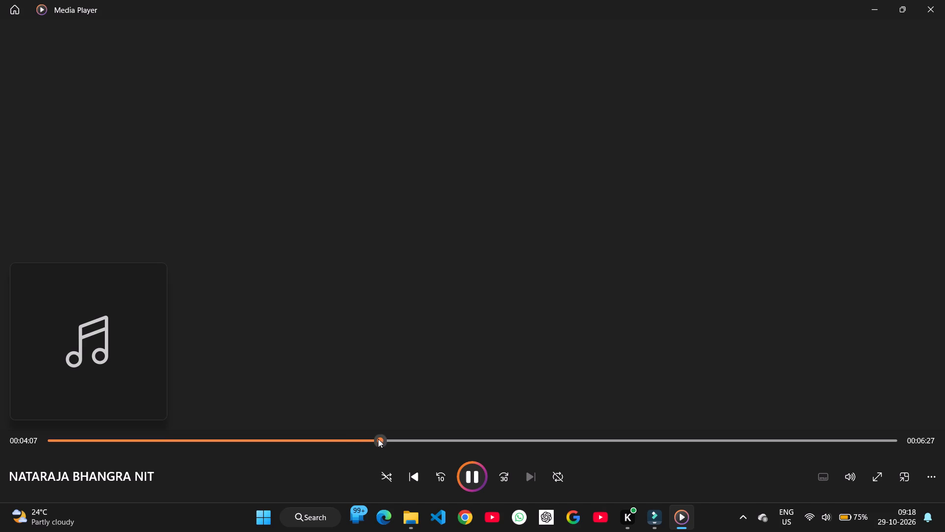
{"action": "left_click", "coordinate": [370, 444]}
{"action": "left_click", "coordinate": [361, 445]}
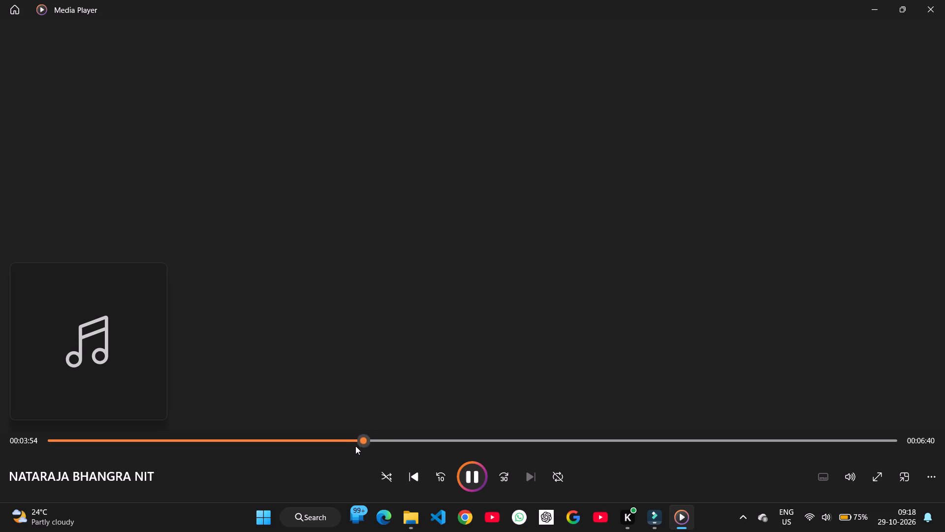
{"action": "left_click", "coordinate": [355, 446]}
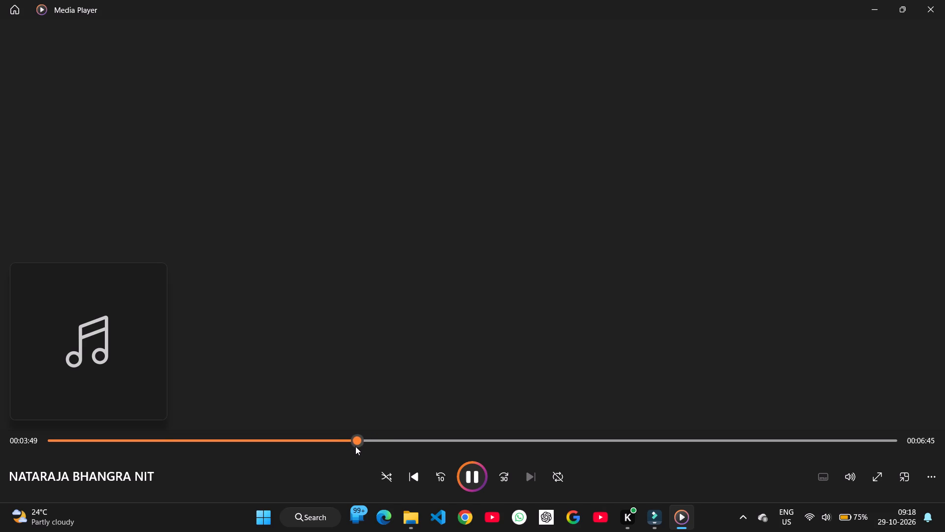
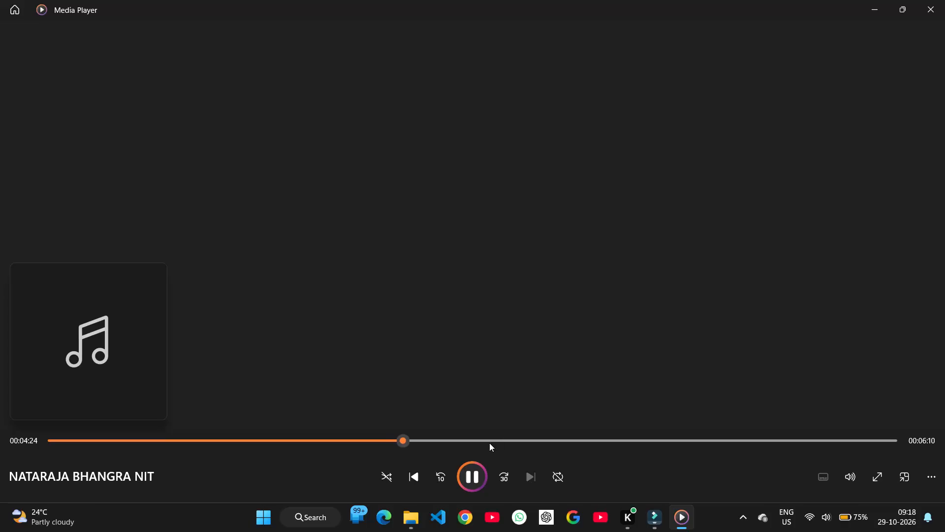
Spot-check the NATARAJA BHANGRA NIT audio between about 5:18 and 5:30, then pause playback.
{"action": "left_click", "coordinate": [489, 443]}
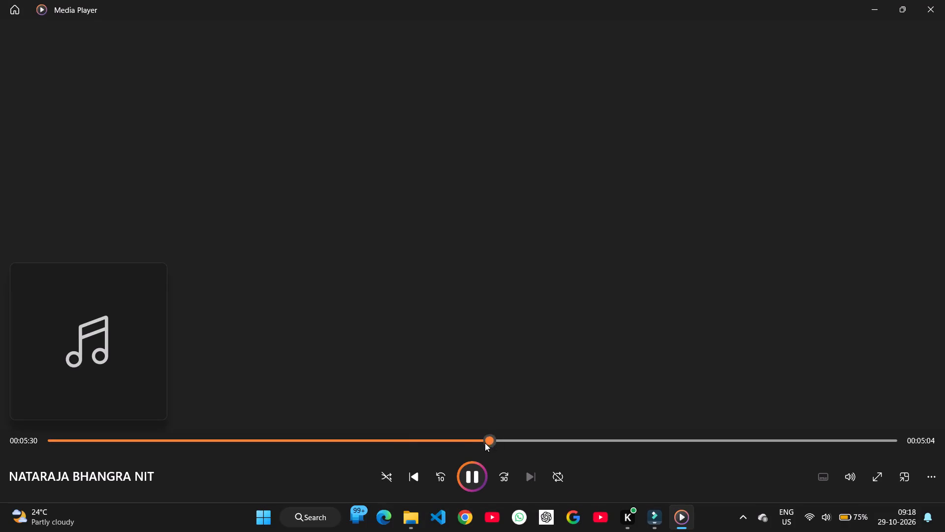
{"action": "left_click", "coordinate": [470, 443]}
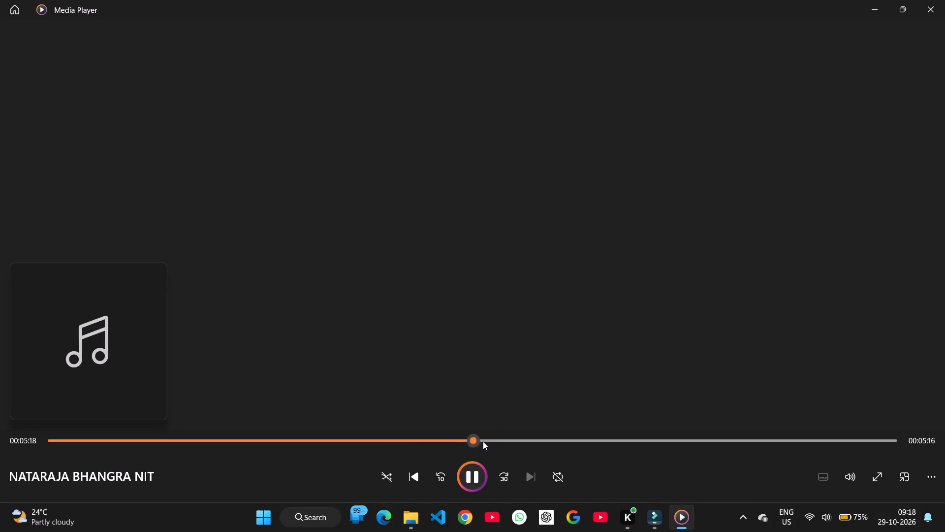
{"action": "left_click", "coordinate": [483, 441]}
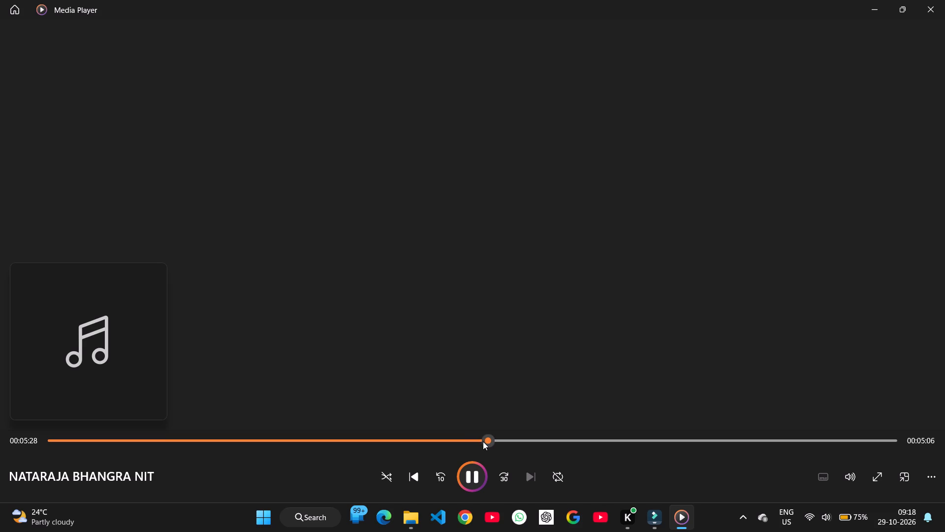
{"action": "key", "text": "space"}
Switch to Filmora and reopen the NIT kurushestra project.
{"action": "key", "text": "alt+Tab"}
{"action": "key", "text": "alt+Tab"}
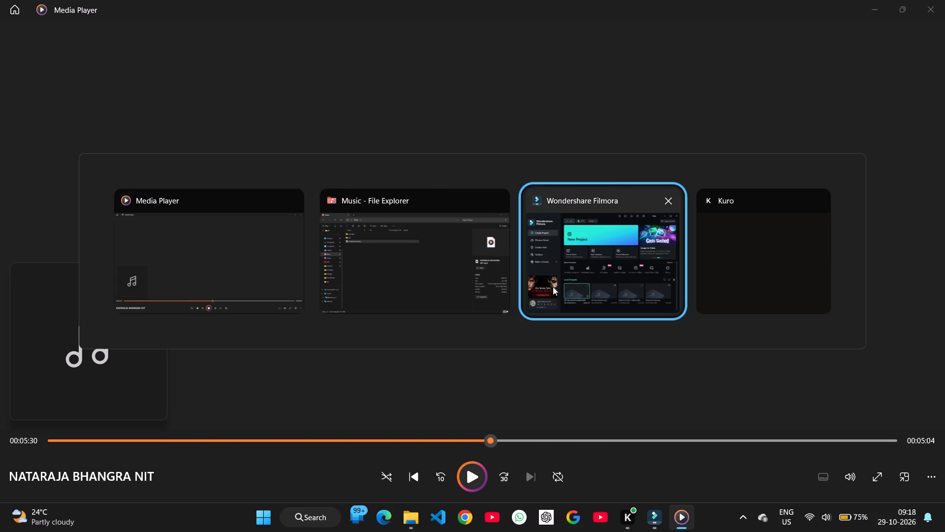
{"action": "double_click", "coordinate": [436, 329]}
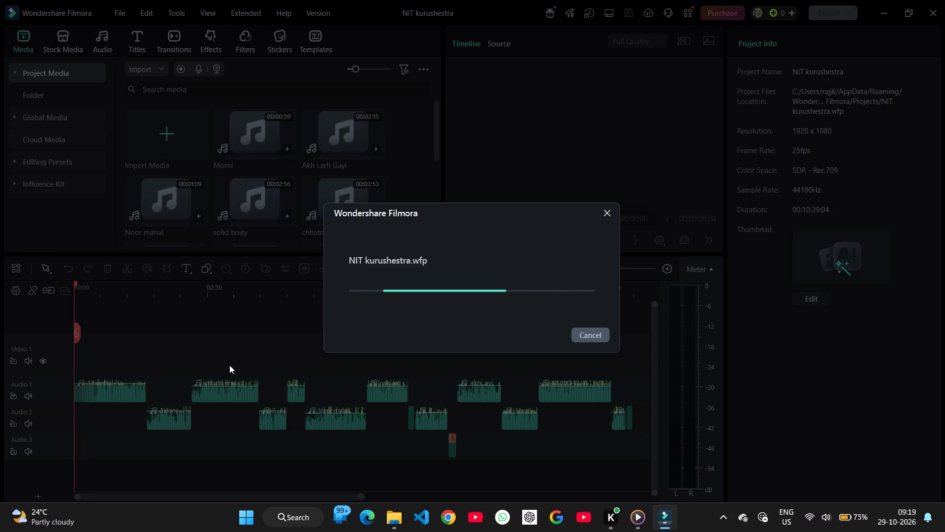
{"action": "left_click", "coordinate": [191, 350]}
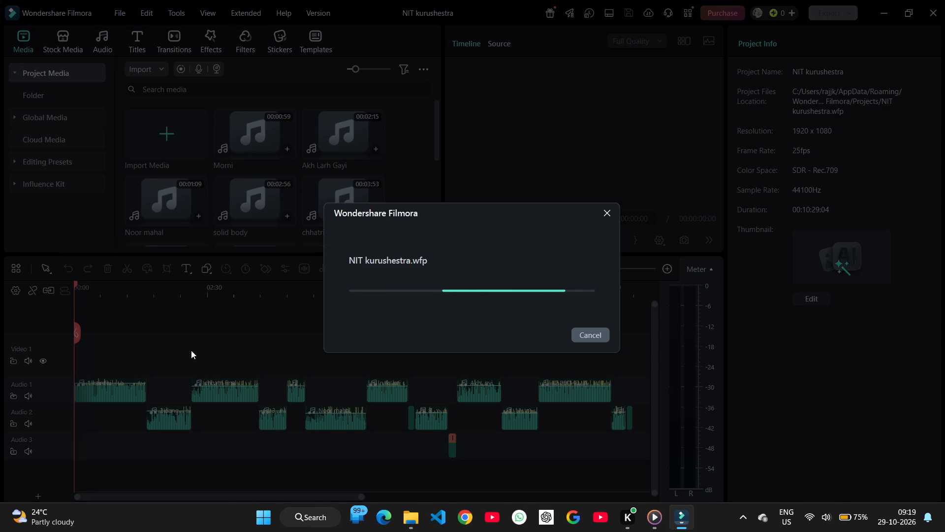
Switch to Media Player and close it.
{"action": "key", "text": "alt+Tab"}
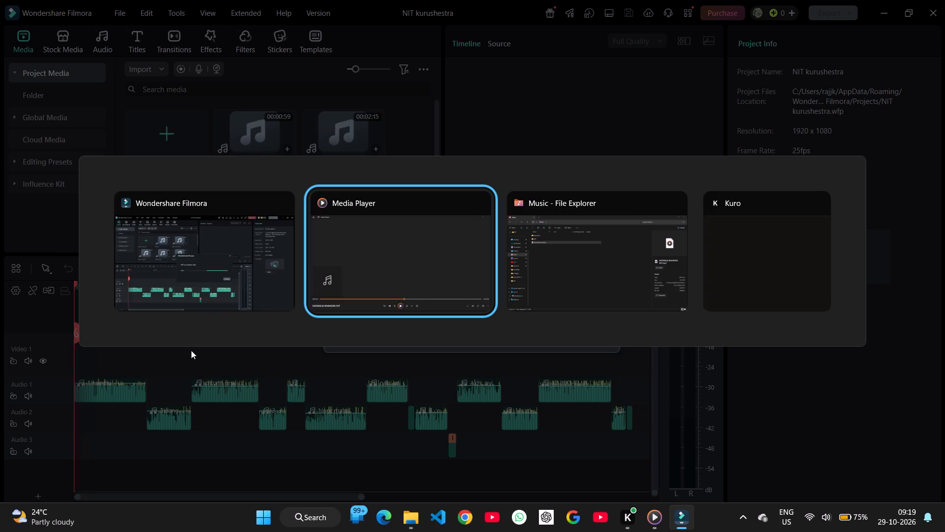
{"action": "left_click", "coordinate": [944, 0]}
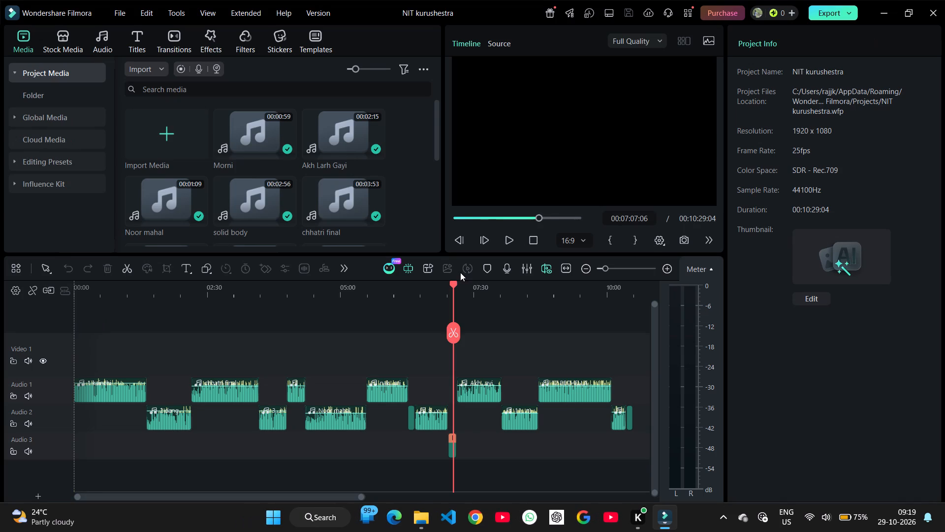
Trim about two frames off the start of the nakhreya mari clip on Audio 1, near 5:29.
{"action": "scroll", "coordinate": [181, 407], "scroll_direction": "up", "scroll_amount": 8, "text": "ctrl"}
{"action": "scroll", "coordinate": [181, 407], "scroll_direction": "left", "scroll_amount": 1}
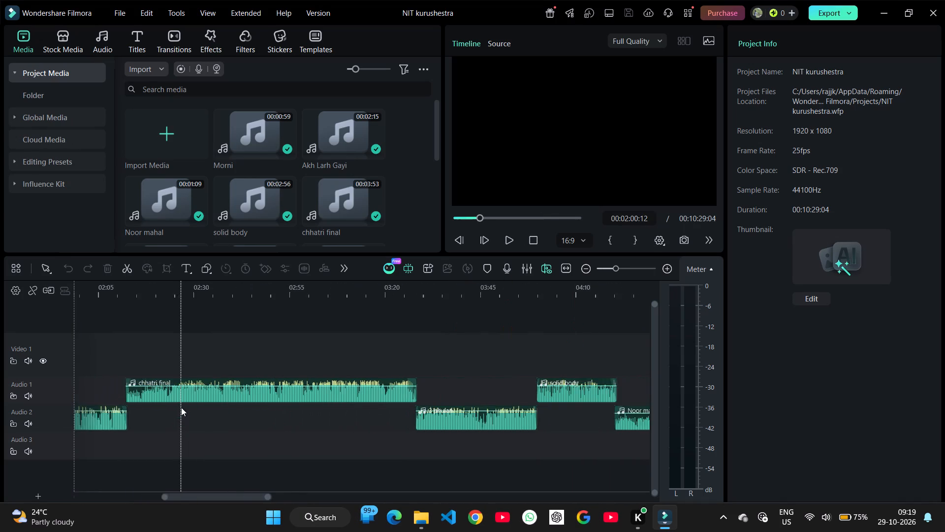
{"action": "scroll", "coordinate": [181, 407], "scroll_direction": "left", "scroll_amount": 4}
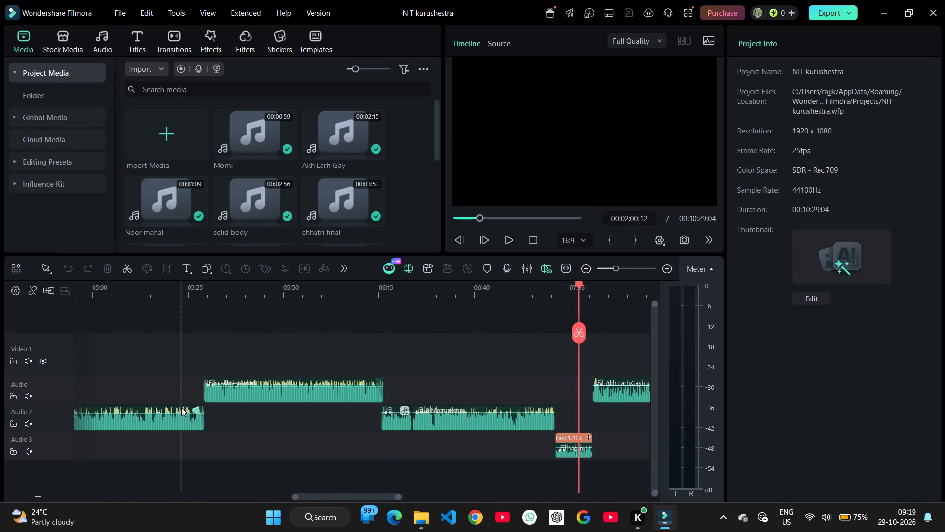
{"action": "scroll", "coordinate": [181, 407], "scroll_direction": "left", "scroll_amount": 1}
{"action": "scroll", "coordinate": [181, 407], "scroll_direction": "up", "scroll_amount": 17, "text": "ctrl"}
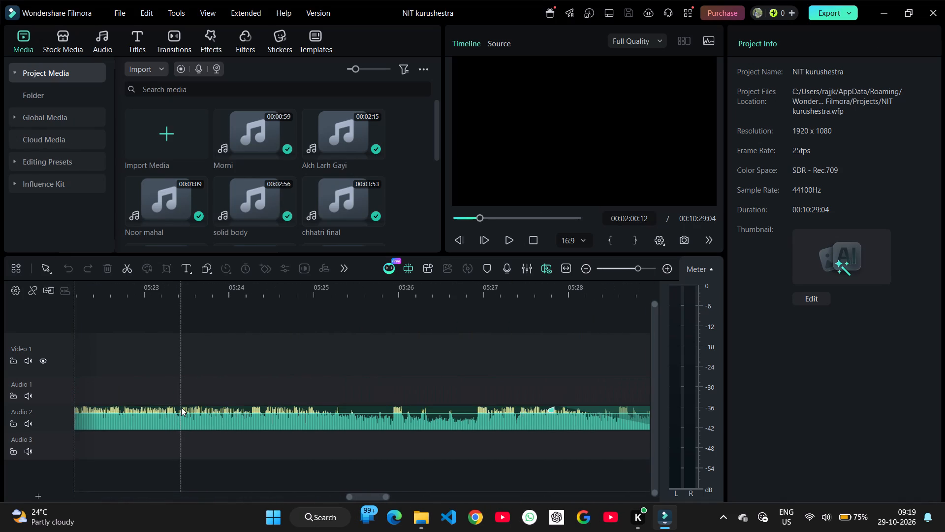
{"action": "scroll", "coordinate": [181, 407], "scroll_direction": "down", "scroll_amount": 3, "text": "ctrl"}
{"action": "scroll", "coordinate": [511, 368], "scroll_direction": "up", "scroll_amount": 8, "text": "ctrl"}
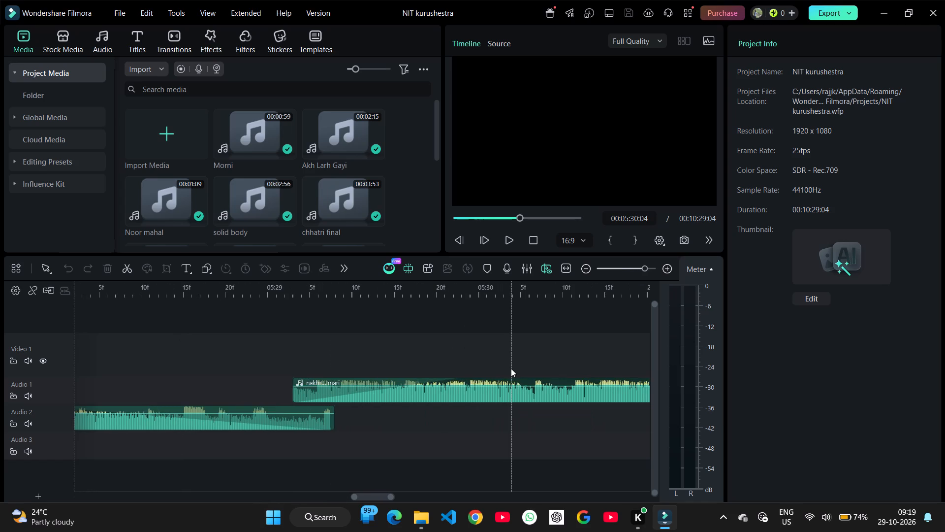
{"action": "left_click_drag", "start_coordinate": [295, 395], "coordinate": [297, 395]}
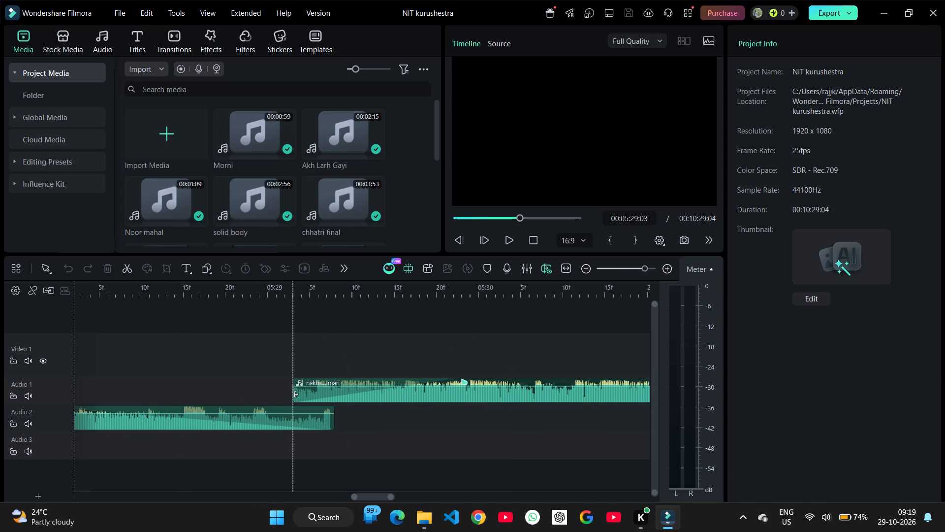
{"action": "left_click_drag", "start_coordinate": [297, 395], "coordinate": [315, 395]}
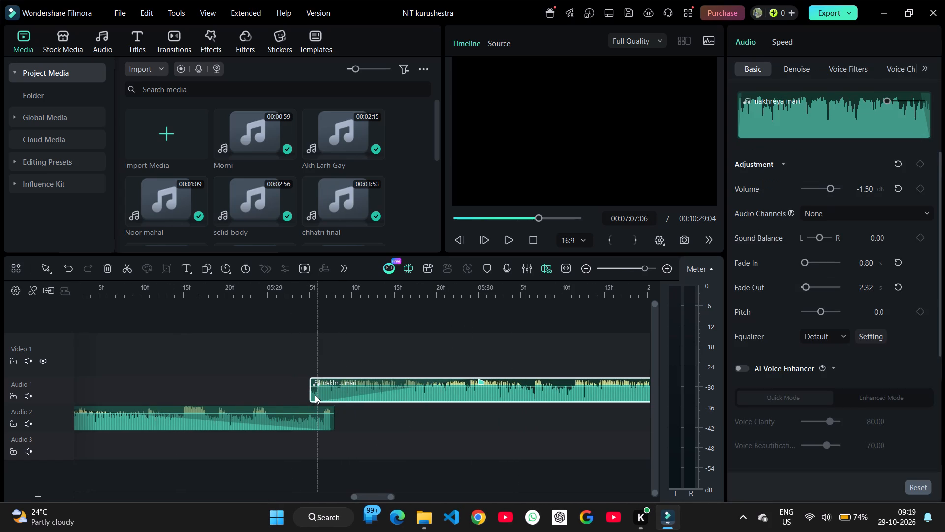
Play the transition from the Audio 2 clip into nakhreya mari around 5:29 to check the timing.
{"action": "scroll", "coordinate": [92, 403], "scroll_direction": "down", "scroll_amount": 6, "text": "ctrl"}
{"action": "scroll", "coordinate": [92, 403], "scroll_direction": "right", "scroll_amount": 1}
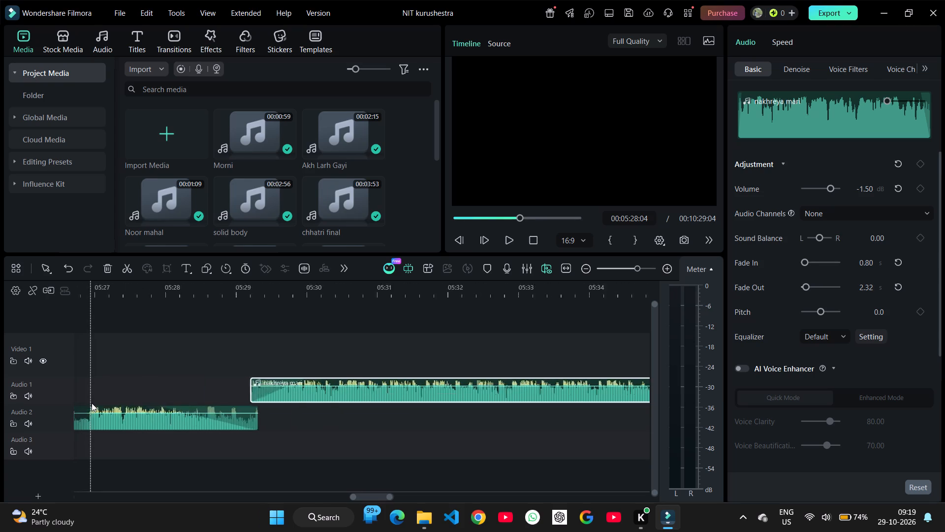
{"action": "scroll", "coordinate": [92, 403], "scroll_direction": "right", "scroll_amount": 1}
{"action": "left_click", "coordinate": [117, 386]}
{"action": "key", "text": "space"}
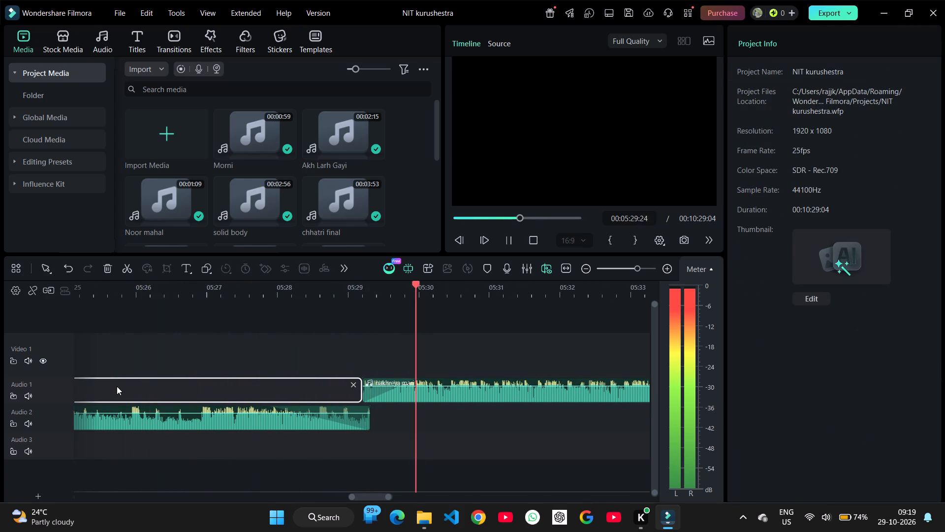
{"action": "key", "text": "space"}
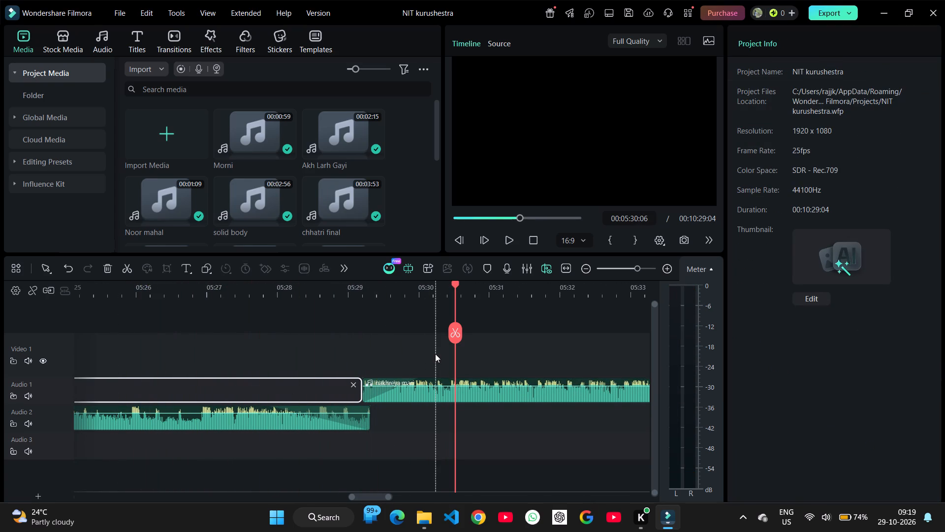
Shift nakhreya mari and all following clips about 11 frames earlier using the track select forward tool, then restore the selection tool.
{"action": "left_click", "coordinate": [435, 354]}
{"action": "key", "text": "shift+a"}
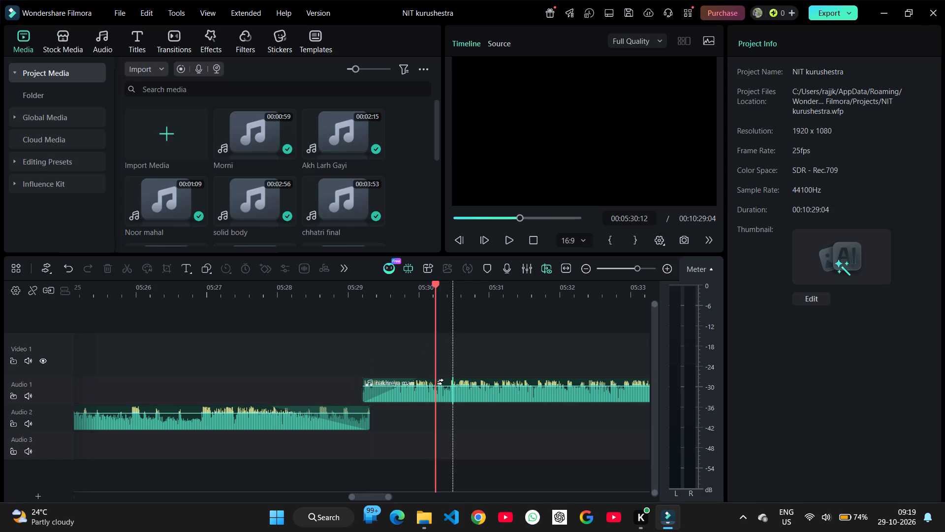
{"action": "left_click", "coordinate": [458, 395]}
{"action": "left_click_drag", "start_coordinate": [458, 395], "coordinate": [433, 399]}
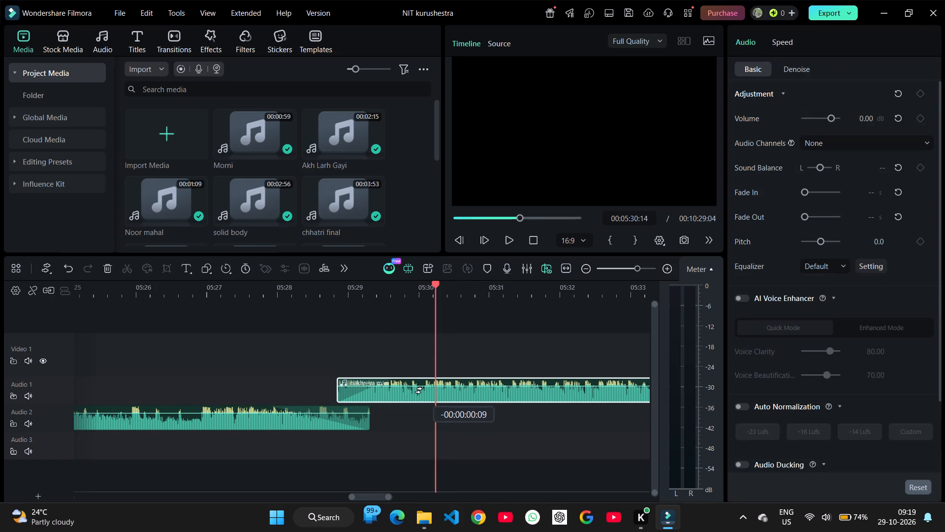
{"action": "left_click_drag", "start_coordinate": [433, 399], "coordinate": [429, 400]}
{"action": "key", "text": "v"}
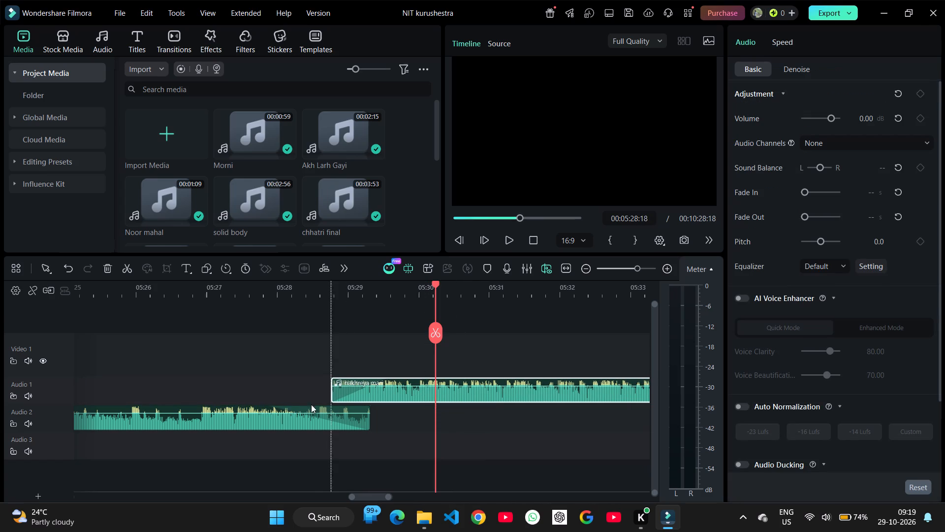
Listen repeatedly to the transition into nakhreya mari, starting at points between about 5:20 and 5:26.
{"action": "left_click", "coordinate": [133, 360]}
{"action": "key", "text": "space"}
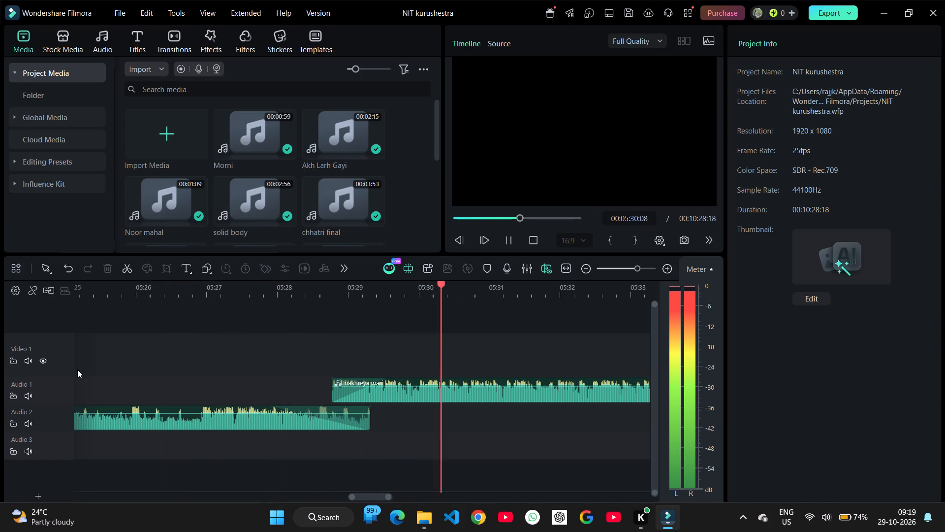
{"action": "scroll", "coordinate": [75, 370], "scroll_direction": "down", "scroll_amount": 5, "text": "ctrl"}
{"action": "scroll", "coordinate": [125, 379], "scroll_direction": "right", "scroll_amount": 2}
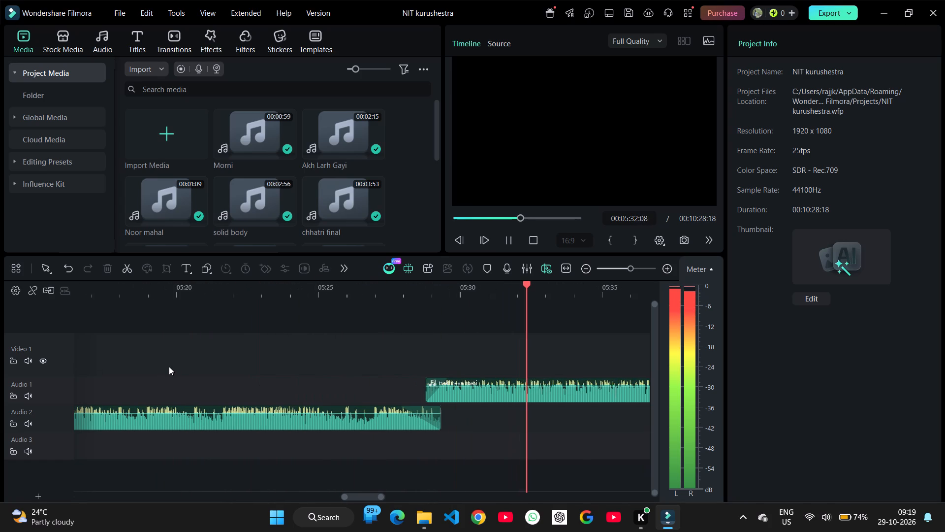
{"action": "left_click", "coordinate": [173, 366]}
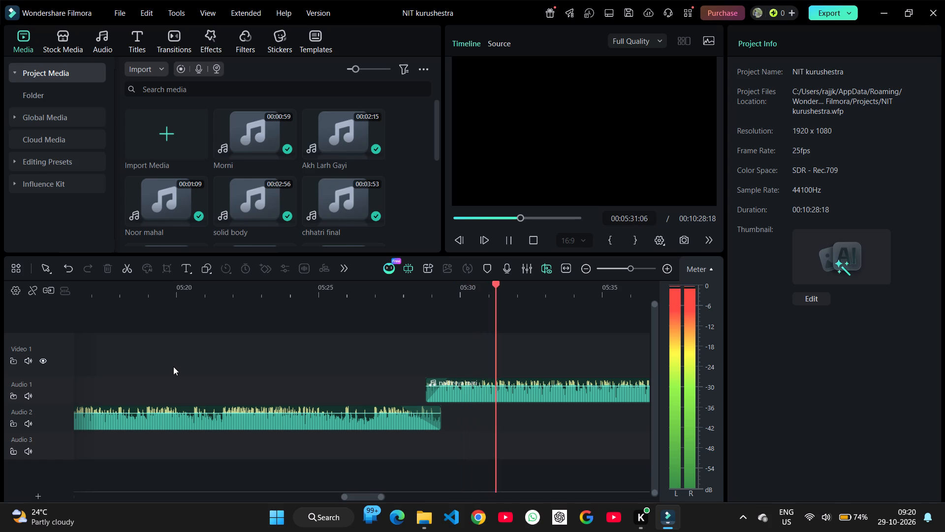
{"action": "left_click", "coordinate": [304, 349]}
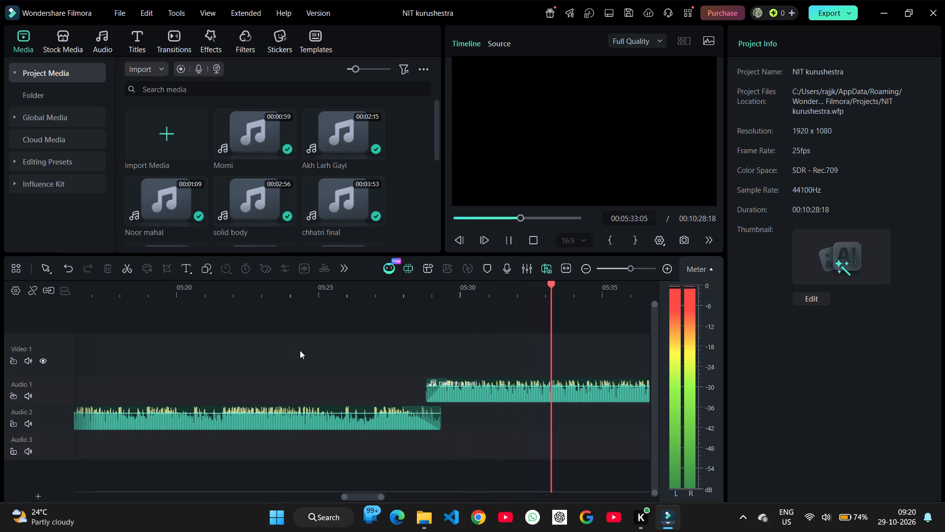
{"action": "key", "text": "space"}
Shift nakhreya mari and all following clips another 2 frames earlier together, then restore the selection tool.
{"action": "key", "text": "shift+a"}
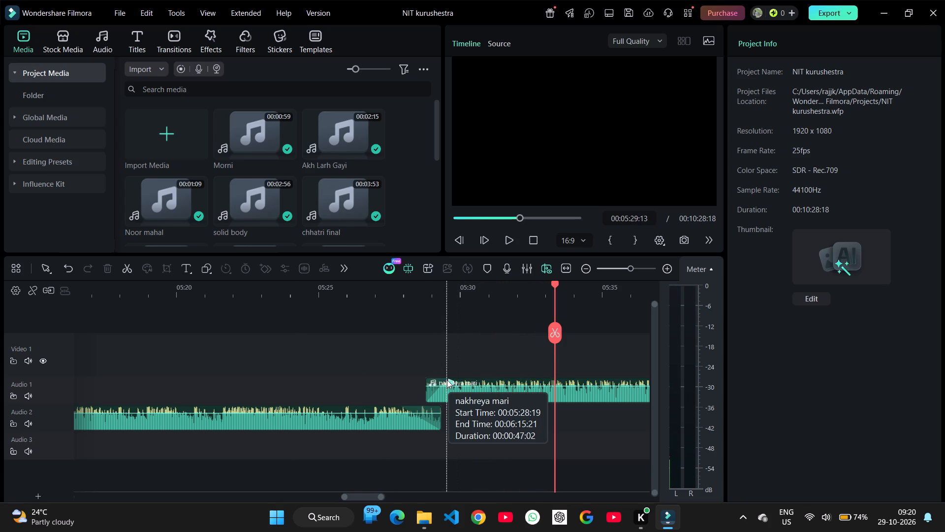
{"action": "scroll", "coordinate": [435, 385], "scroll_direction": "up", "scroll_amount": 8, "text": "ctrl"}
{"action": "left_click", "coordinate": [598, 338]}
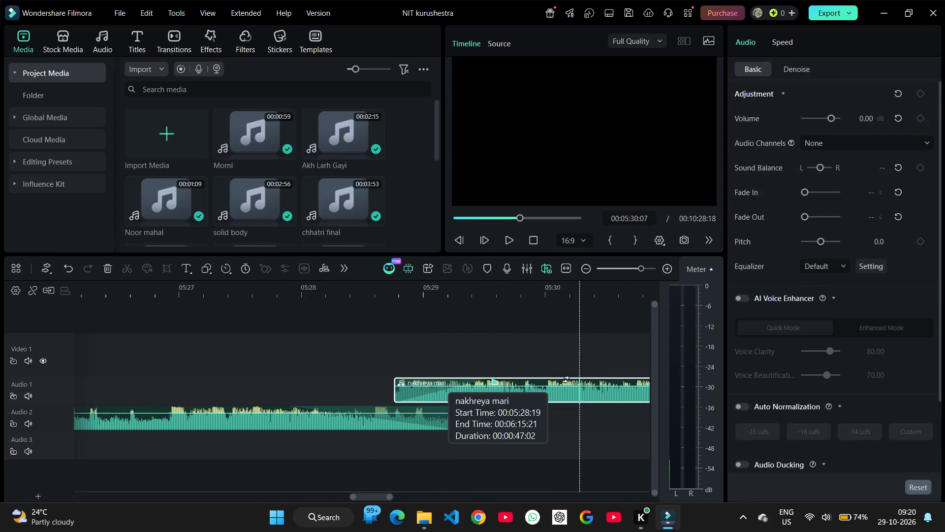
{"action": "left_click_drag", "start_coordinate": [579, 399], "coordinate": [568, 399]}
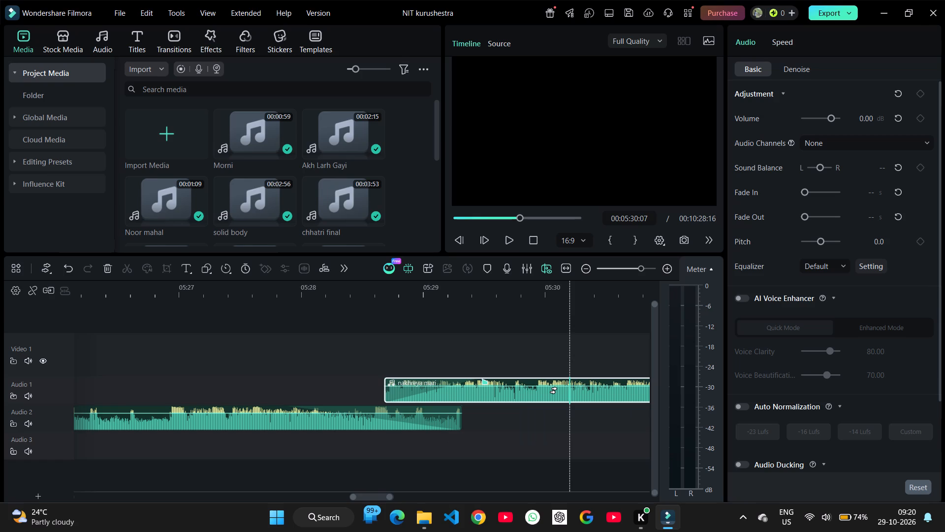
{"action": "key", "text": "v"}
Play the adjusted transition into nakhreya mari and continue listening to about 5:38.
{"action": "left_click", "coordinate": [119, 307]}
{"action": "key", "text": "space"}
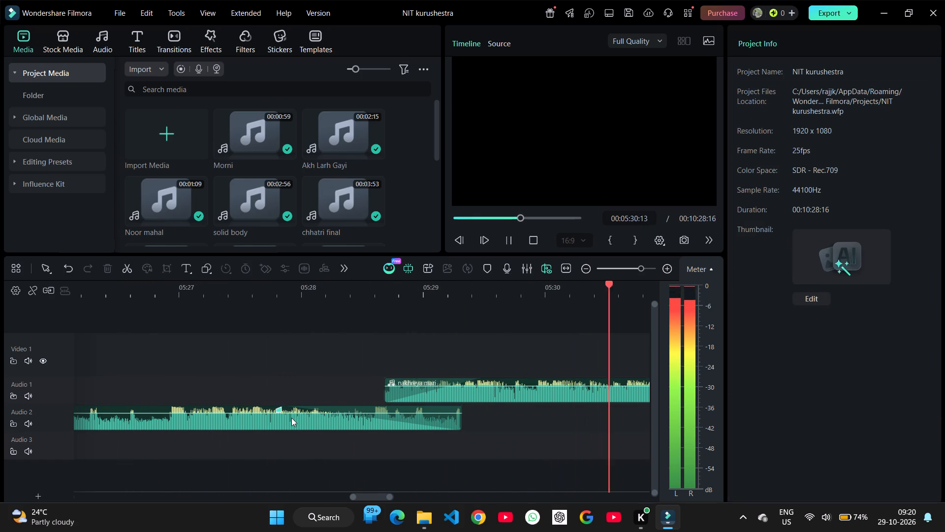
{"action": "scroll", "coordinate": [291, 418], "scroll_direction": "down", "scroll_amount": 4, "text": "ctrl"}
{"action": "scroll", "coordinate": [380, 427], "scroll_direction": "right", "scroll_amount": 2}
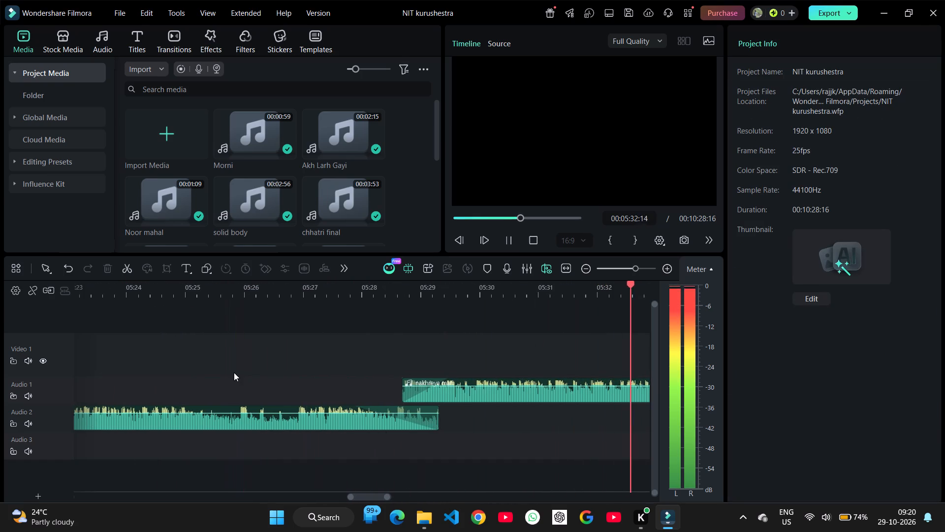
{"action": "left_click", "coordinate": [234, 372]}
{"action": "scroll", "coordinate": [234, 372], "scroll_direction": "down", "scroll_amount": 3}
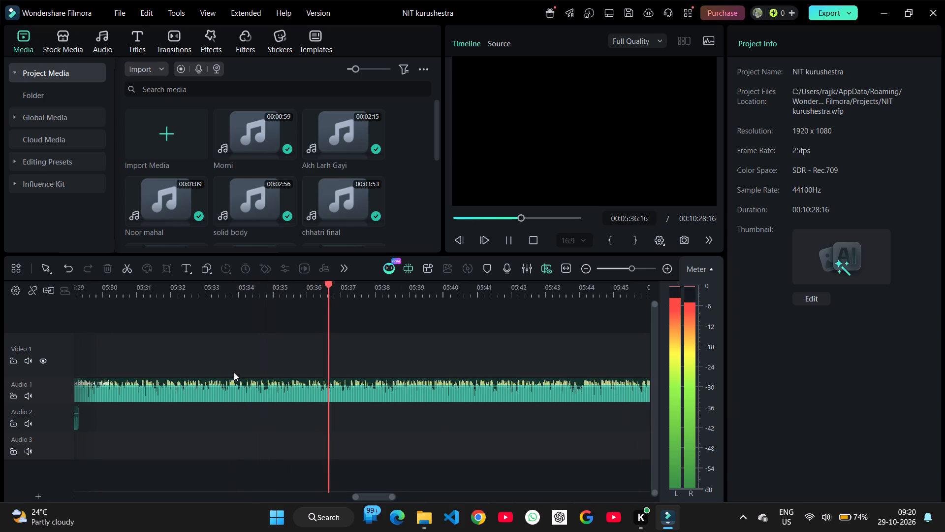
{"action": "scroll", "coordinate": [234, 372], "scroll_direction": "down", "scroll_amount": 1}
{"action": "scroll", "coordinate": [234, 372], "scroll_direction": "right", "scroll_amount": 3}
{"action": "right_click", "coordinate": [234, 372]}
{"action": "key", "text": "space"}
Replay the transition into nakhreya mari from about 5:23 and again from about 5:25.
{"action": "scroll", "coordinate": [234, 372], "scroll_direction": "right", "scroll_amount": 1}
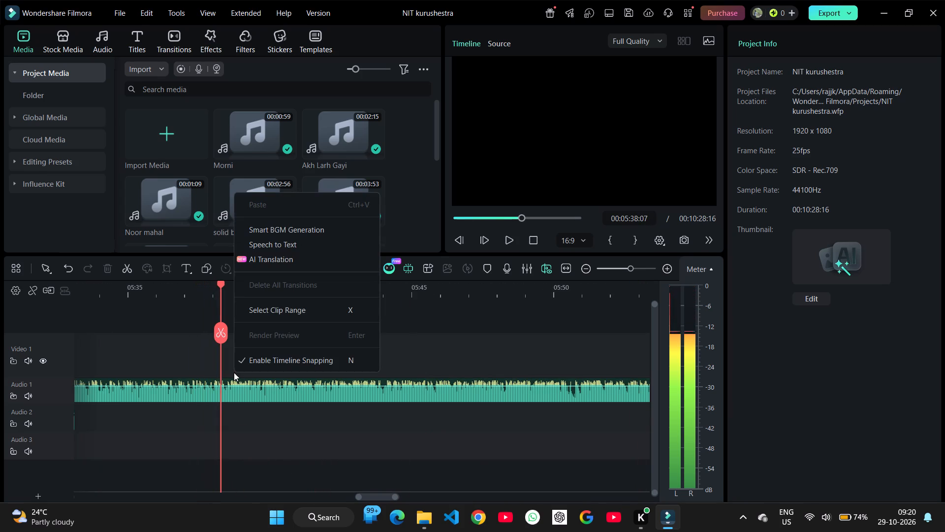
{"action": "scroll", "coordinate": [234, 372], "scroll_direction": "right", "scroll_amount": 1}
{"action": "left_click", "coordinate": [242, 400]}
{"action": "scroll", "coordinate": [242, 400], "scroll_direction": "right", "scroll_amount": 4}
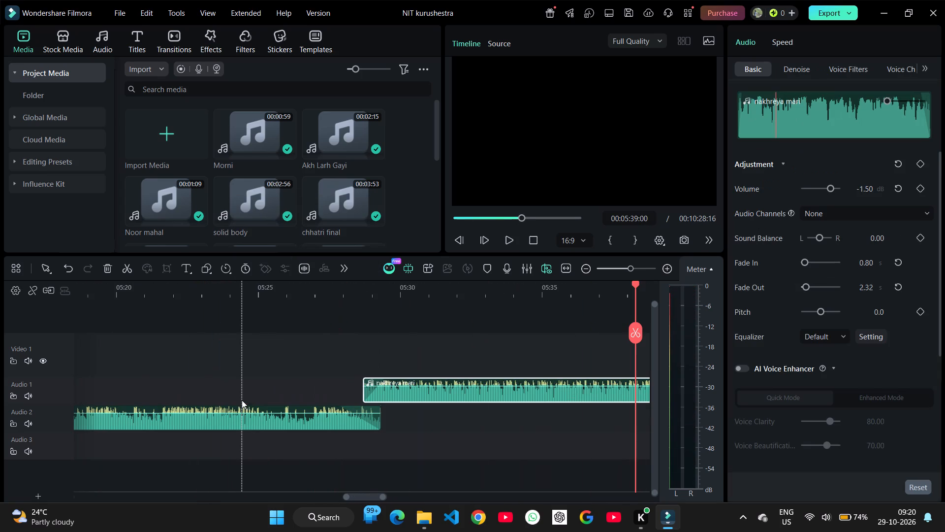
{"action": "left_click", "coordinate": [218, 373]}
{"action": "key", "text": "space"}
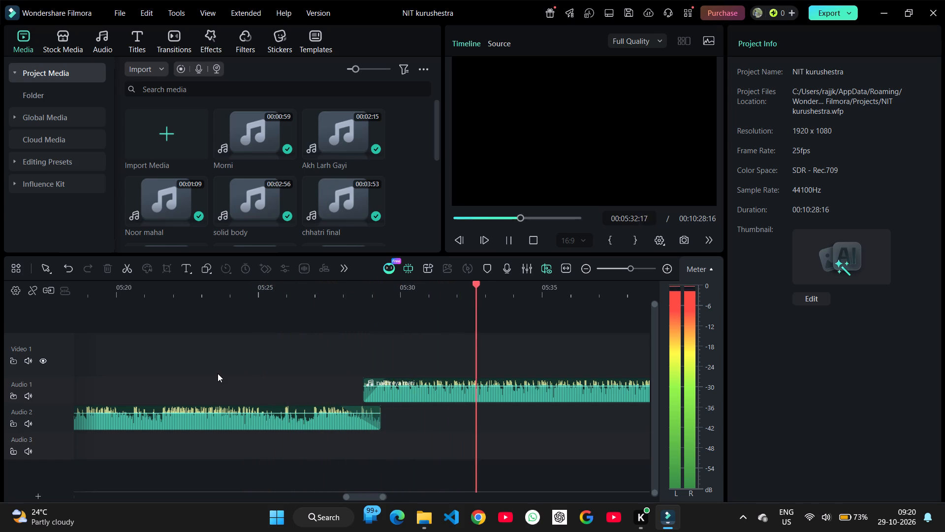
{"action": "left_click", "coordinate": [276, 394]}
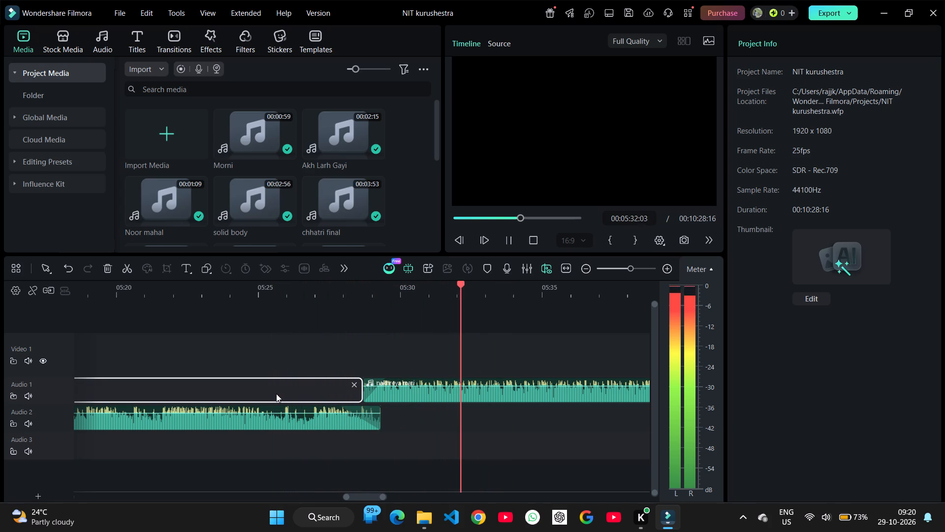
Replay the transition into nakhreya mari from about 5:24.
{"action": "left_click", "coordinate": [228, 333]}
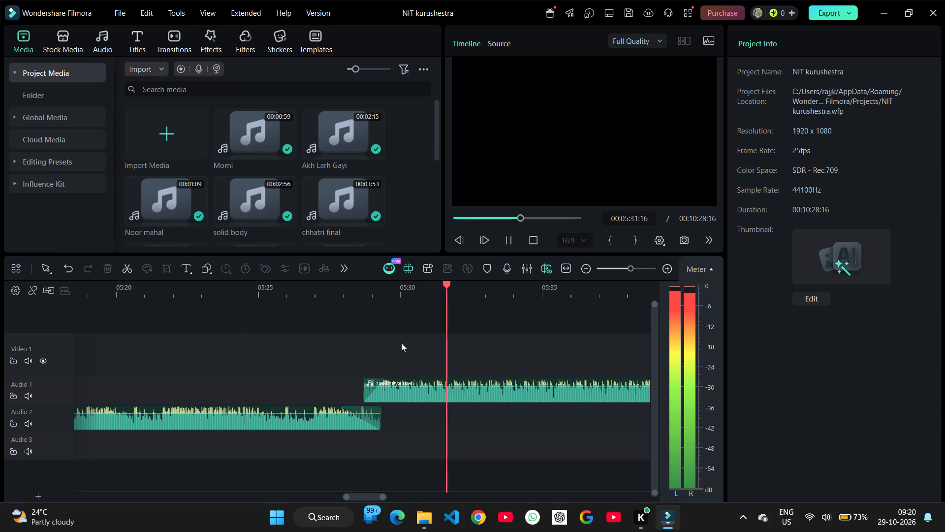
Listen to the transition from nakhreya mari into 8 Morni remix, starting at about 6:12.
{"action": "scroll", "coordinate": [506, 313], "scroll_direction": "down", "scroll_amount": 4, "text": "ctrl"}
{"action": "scroll", "coordinate": [506, 313], "scroll_direction": "left", "scroll_amount": 1}
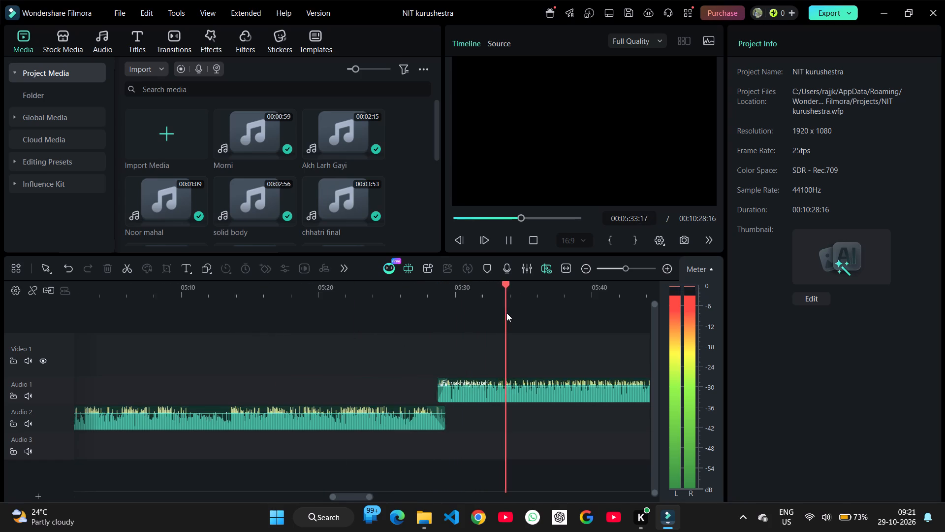
{"action": "scroll", "coordinate": [506, 313], "scroll_direction": "left", "scroll_amount": 2}
{"action": "scroll", "coordinate": [506, 313], "scroll_direction": "down", "scroll_amount": 6, "text": "ctrl"}
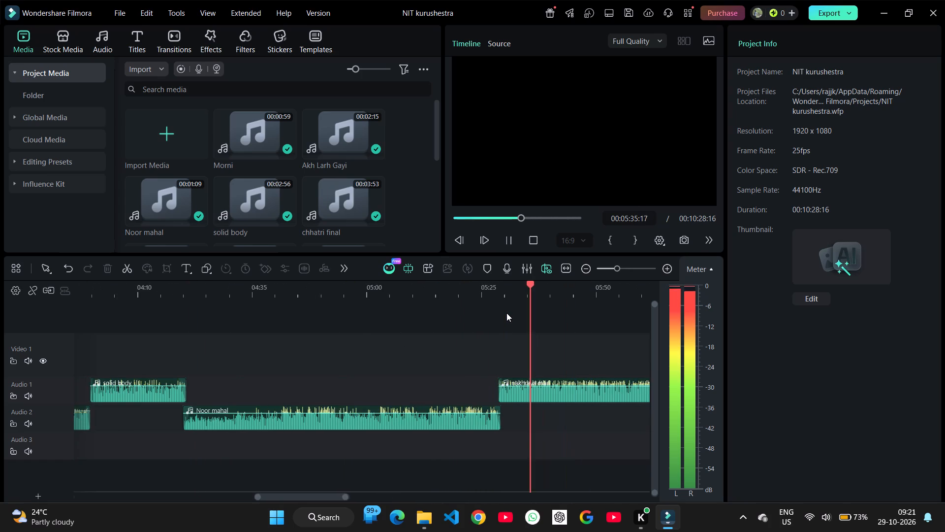
{"action": "scroll", "coordinate": [506, 313], "scroll_direction": "left", "scroll_amount": 2}
{"action": "left_click", "coordinate": [427, 350]}
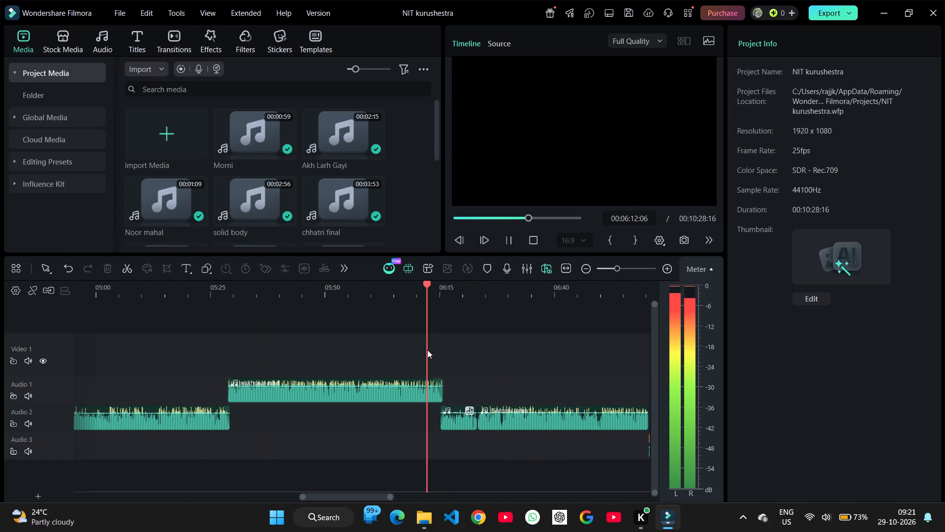
{"action": "scroll", "coordinate": [427, 350], "scroll_direction": "up", "scroll_amount": 9, "text": "ctrl"}
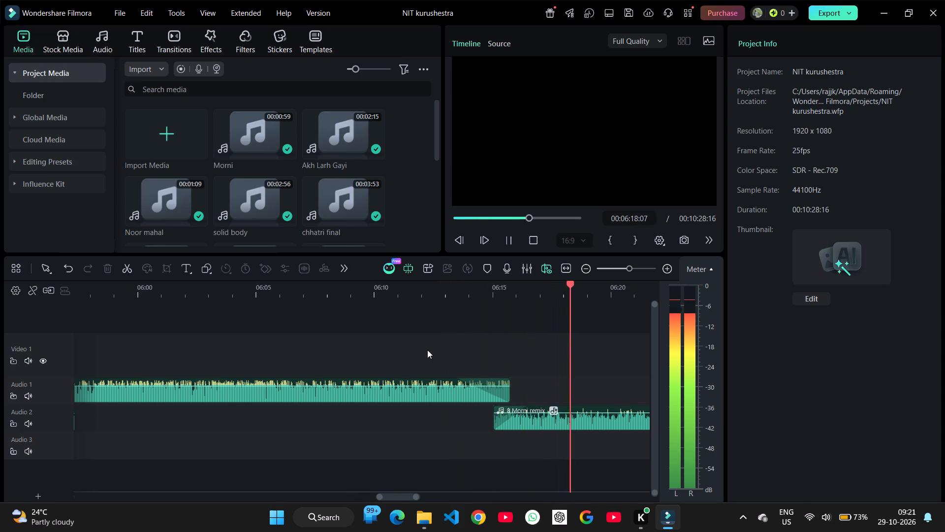
Listen to the join between the two 8 Morni remix clips, starting from about 6:16 and again from about 6:20.
{"action": "scroll", "coordinate": [427, 350], "scroll_direction": "down", "scroll_amount": 6, "text": "ctrl"}
{"action": "scroll", "coordinate": [427, 350], "scroll_direction": "left", "scroll_amount": 2}
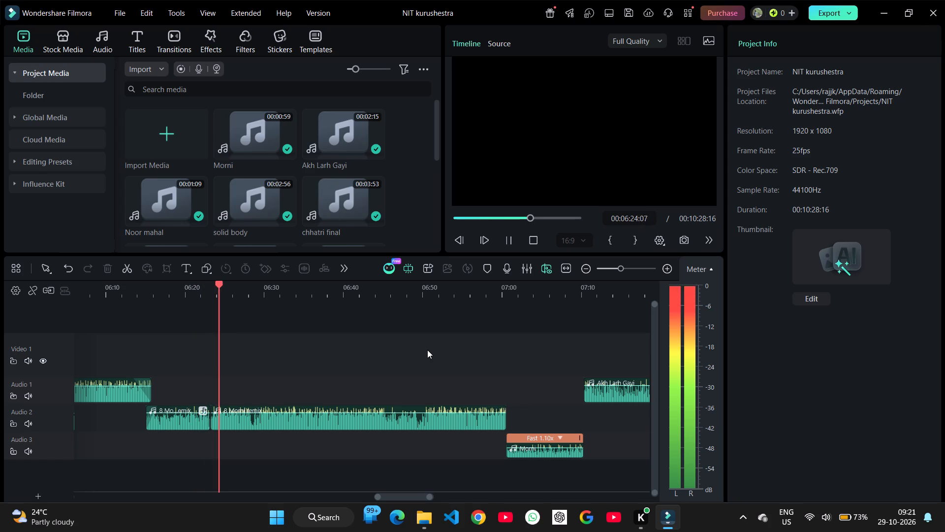
{"action": "left_click", "coordinate": [151, 363]}
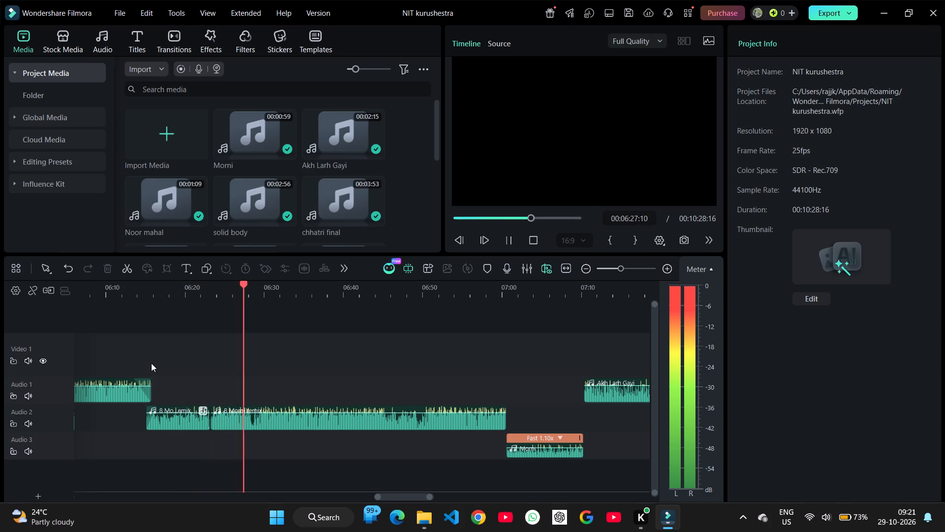
{"action": "left_click", "coordinate": [183, 373]}
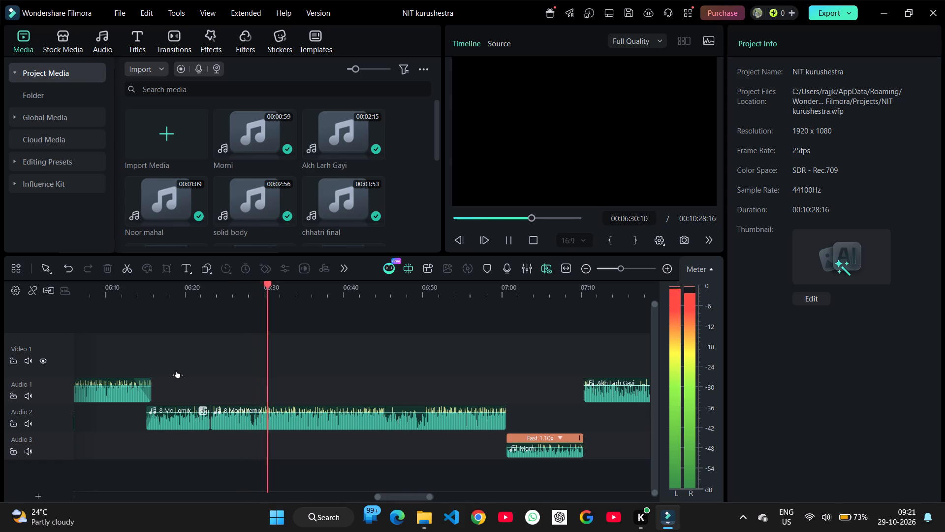
Listen to the transition from 8 Morni remix into the Morni clip on Audio 3, starting just before 7:00.
{"action": "scroll", "coordinate": [461, 371], "scroll_direction": "down", "scroll_amount": 3, "text": "ctrl"}
{"action": "scroll", "coordinate": [461, 371], "scroll_direction": "left", "scroll_amount": 1}
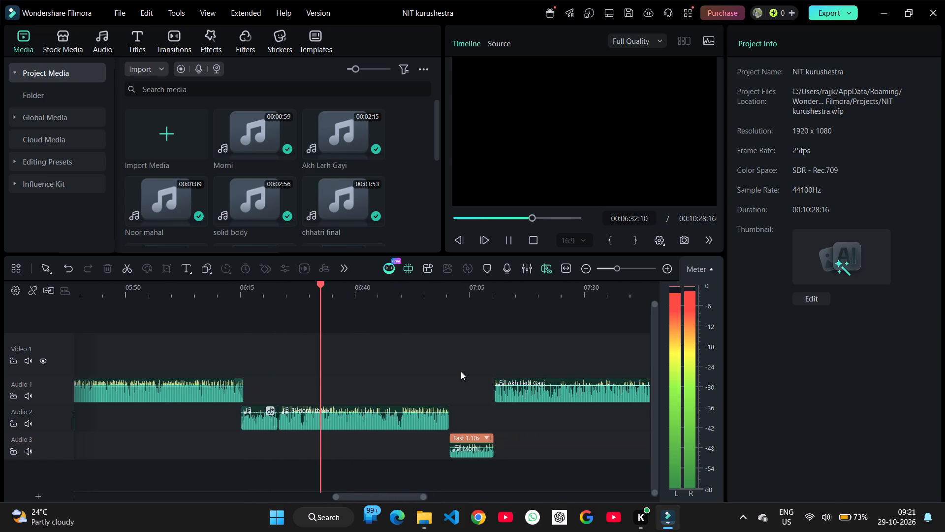
{"action": "scroll", "coordinate": [461, 371], "scroll_direction": "left", "scroll_amount": 1}
{"action": "left_click", "coordinate": [431, 369]}
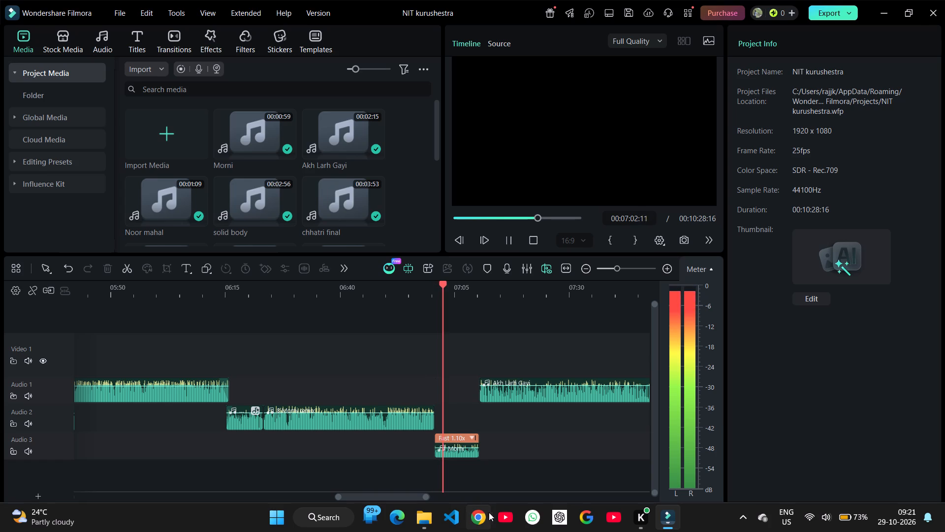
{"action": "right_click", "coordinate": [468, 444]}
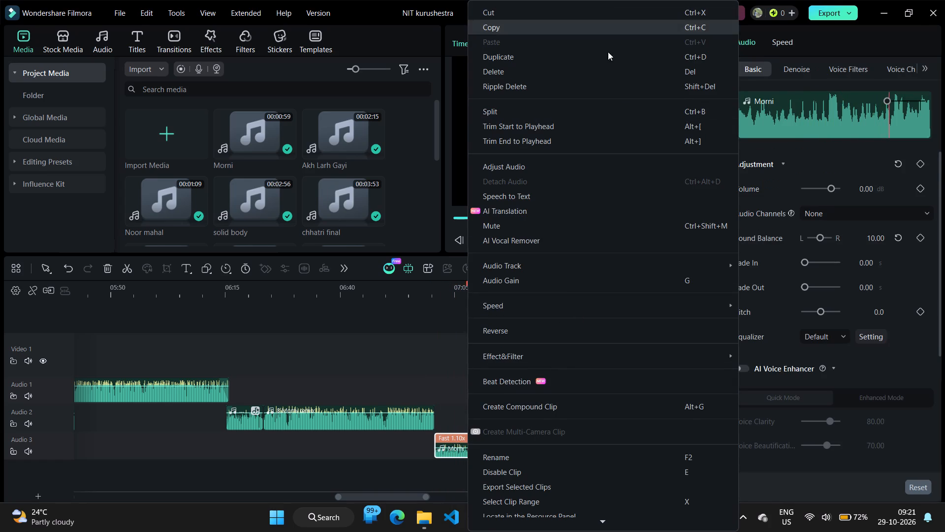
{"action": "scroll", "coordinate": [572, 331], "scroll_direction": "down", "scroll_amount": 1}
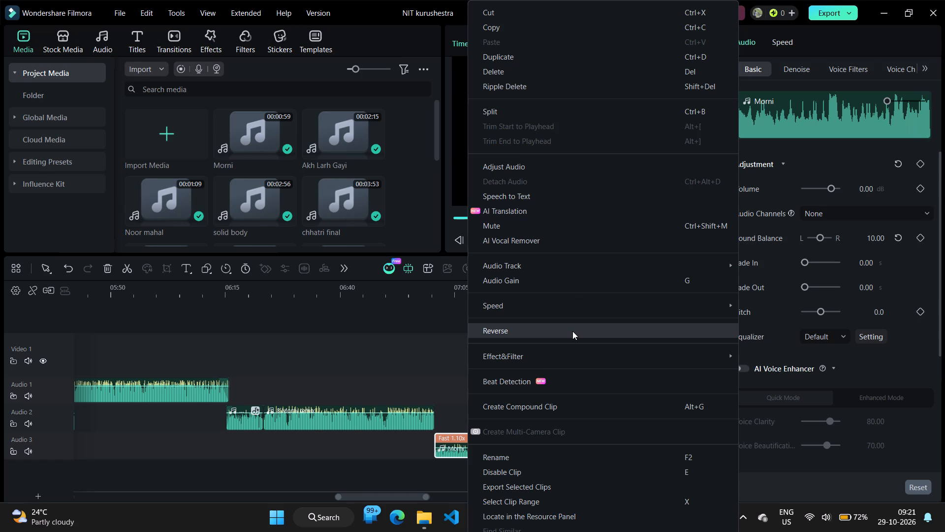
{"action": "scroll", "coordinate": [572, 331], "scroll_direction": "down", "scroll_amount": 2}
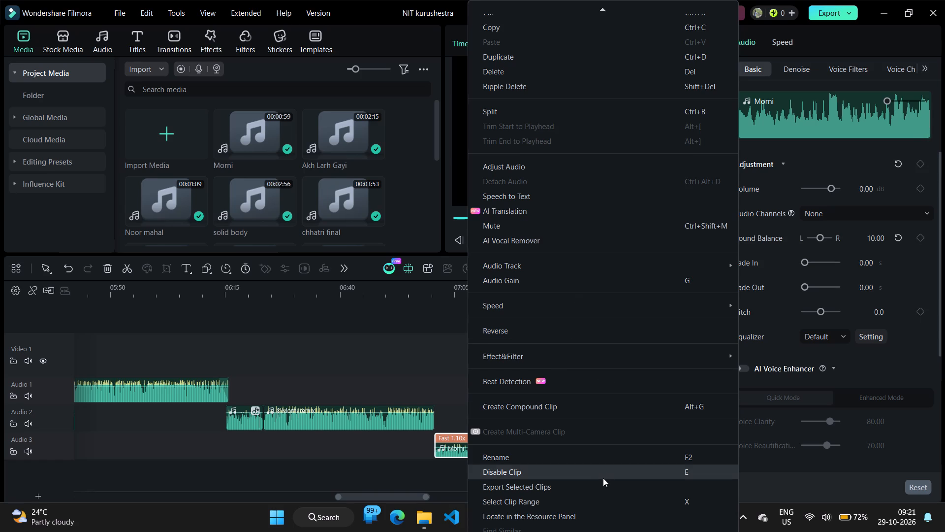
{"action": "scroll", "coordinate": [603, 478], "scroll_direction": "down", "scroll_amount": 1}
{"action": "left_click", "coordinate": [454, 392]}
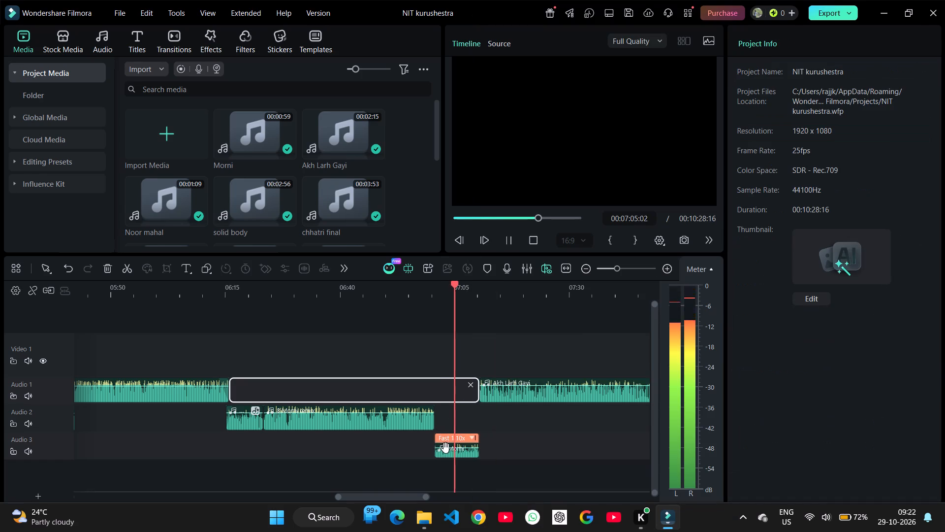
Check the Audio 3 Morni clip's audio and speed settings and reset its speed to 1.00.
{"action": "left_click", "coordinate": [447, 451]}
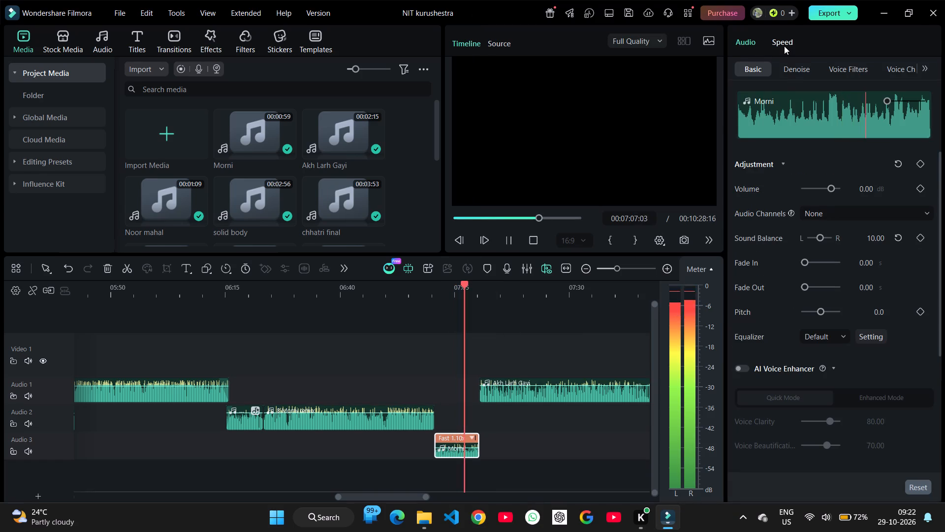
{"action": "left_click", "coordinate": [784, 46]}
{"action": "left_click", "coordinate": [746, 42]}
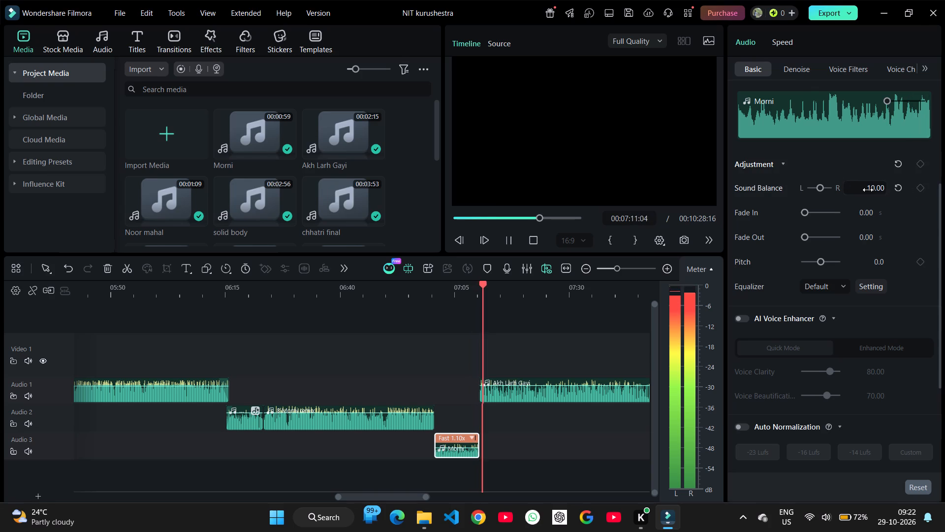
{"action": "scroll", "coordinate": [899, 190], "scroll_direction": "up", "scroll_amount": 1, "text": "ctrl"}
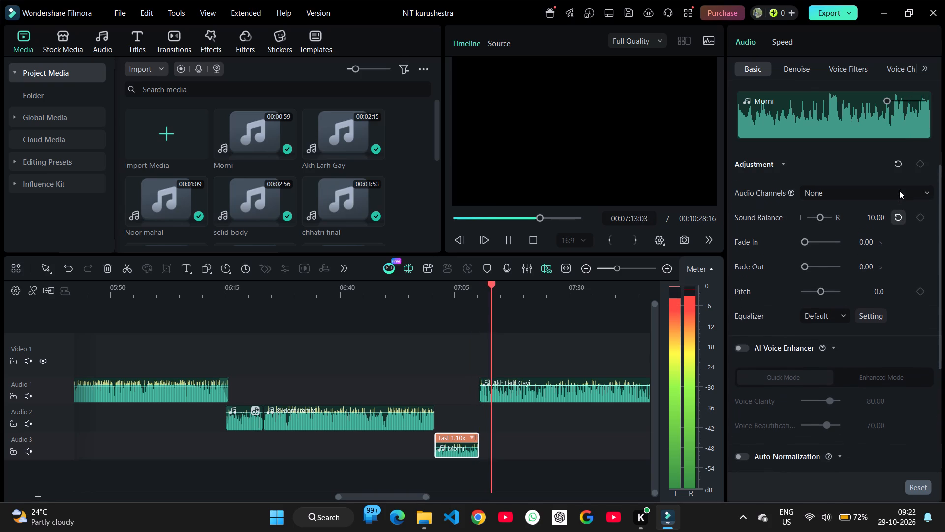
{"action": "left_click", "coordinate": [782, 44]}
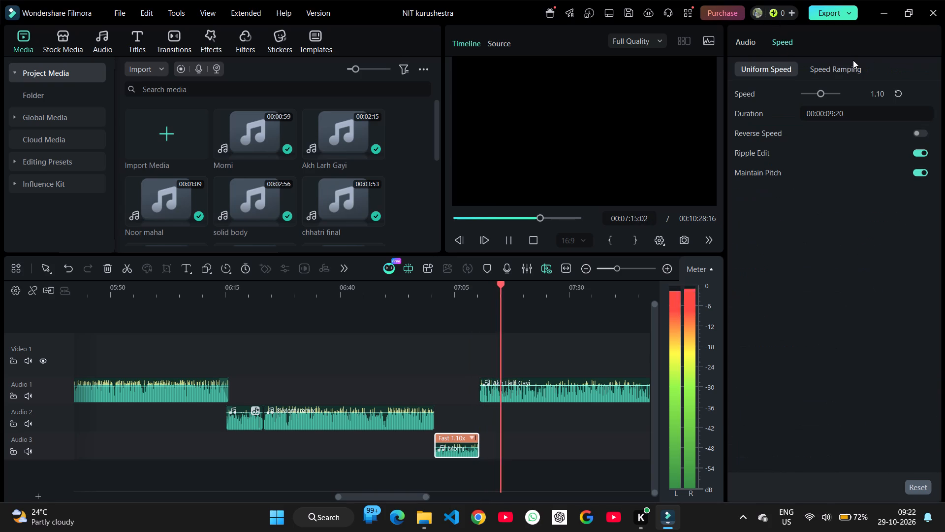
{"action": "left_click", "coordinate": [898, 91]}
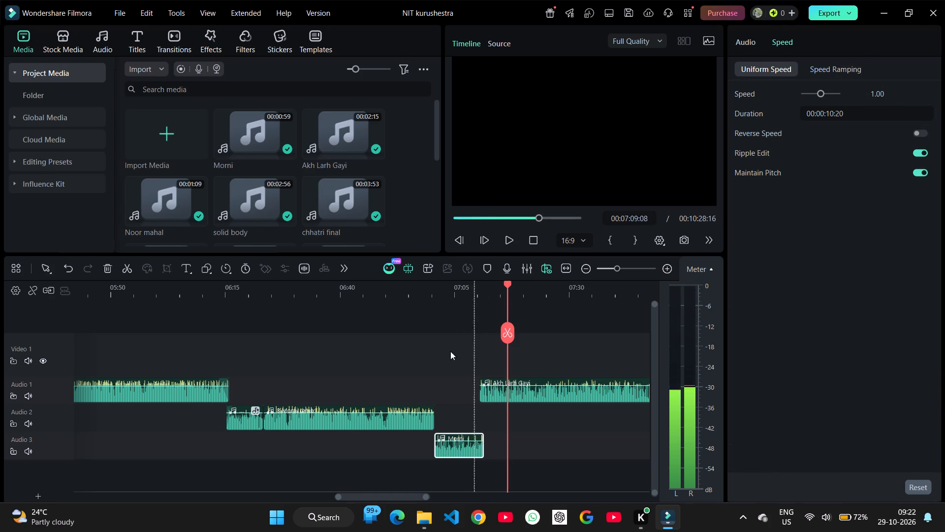
Set the Sound Balance of the Morni clip on Audio 3 to 0.
{"action": "left_click", "coordinate": [431, 366]}
{"action": "left_click", "coordinate": [459, 438]}
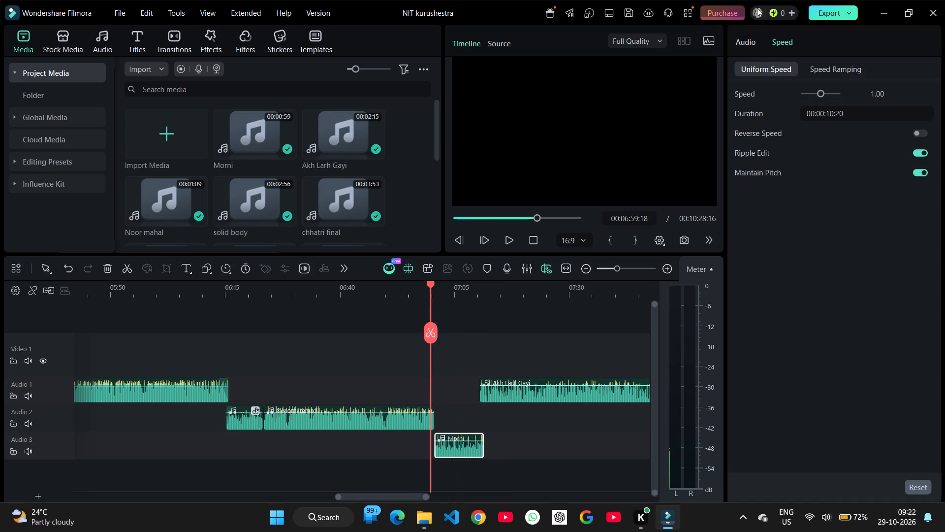
{"action": "left_click", "coordinate": [737, 64]}
{"action": "left_click", "coordinate": [747, 38]}
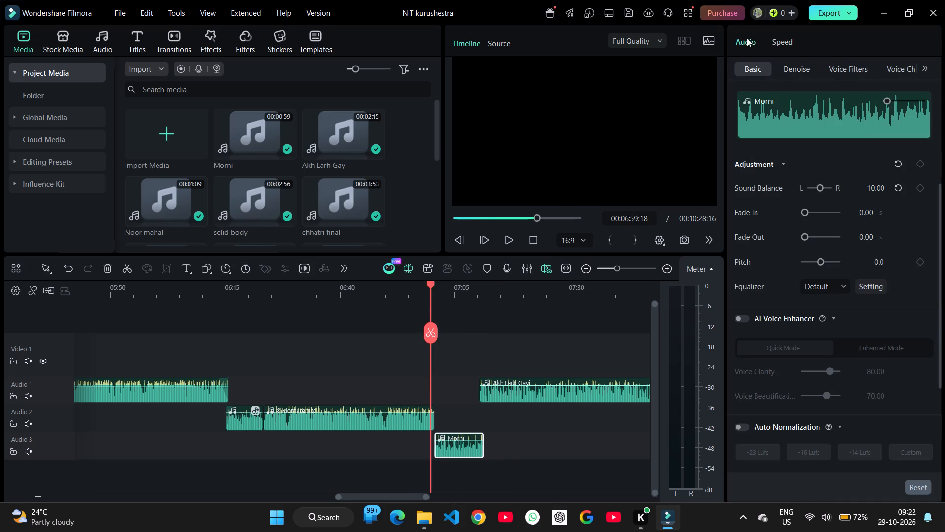
{"action": "left_click", "coordinate": [881, 189]}
{"action": "key", "text": "BackSpace"}
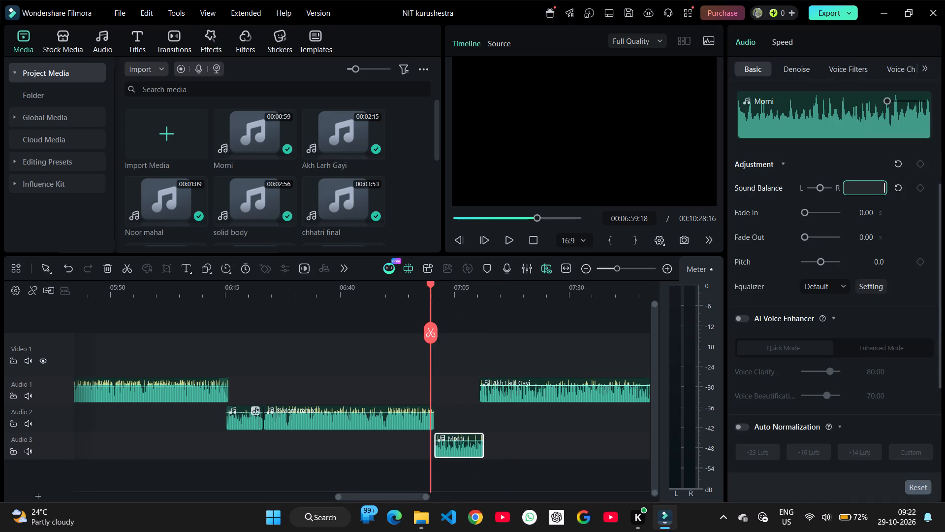
{"action": "key", "text": "Return"}
{"action": "left_click", "coordinate": [881, 188]}
{"action": "key", "text": "BackSpace"}
{"action": "key", "text": "Return"}
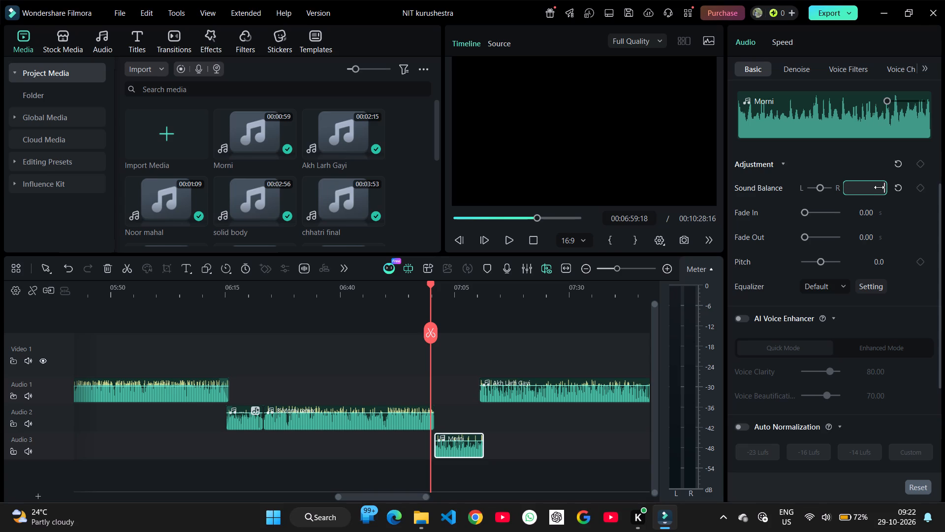
{"action": "left_click", "coordinate": [879, 187]}
{"action": "key", "text": "0"}
{"action": "key", "text": "Return"}
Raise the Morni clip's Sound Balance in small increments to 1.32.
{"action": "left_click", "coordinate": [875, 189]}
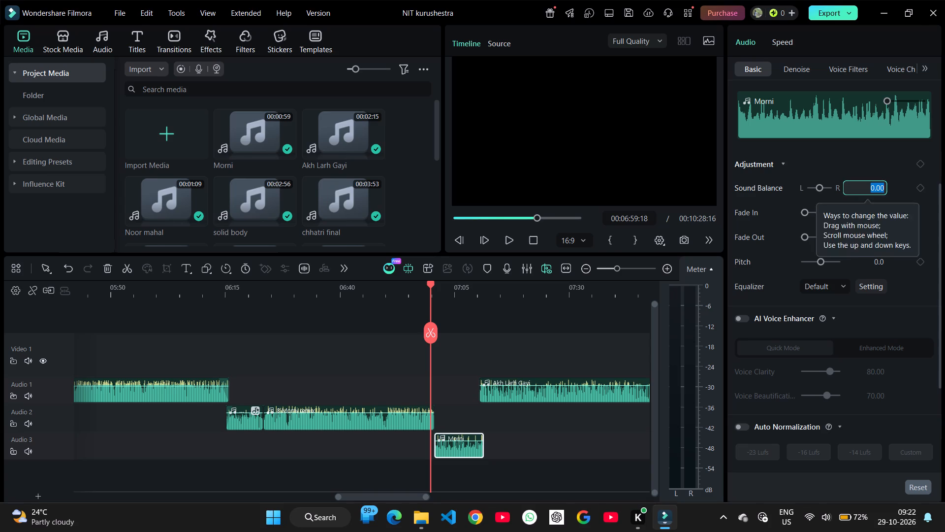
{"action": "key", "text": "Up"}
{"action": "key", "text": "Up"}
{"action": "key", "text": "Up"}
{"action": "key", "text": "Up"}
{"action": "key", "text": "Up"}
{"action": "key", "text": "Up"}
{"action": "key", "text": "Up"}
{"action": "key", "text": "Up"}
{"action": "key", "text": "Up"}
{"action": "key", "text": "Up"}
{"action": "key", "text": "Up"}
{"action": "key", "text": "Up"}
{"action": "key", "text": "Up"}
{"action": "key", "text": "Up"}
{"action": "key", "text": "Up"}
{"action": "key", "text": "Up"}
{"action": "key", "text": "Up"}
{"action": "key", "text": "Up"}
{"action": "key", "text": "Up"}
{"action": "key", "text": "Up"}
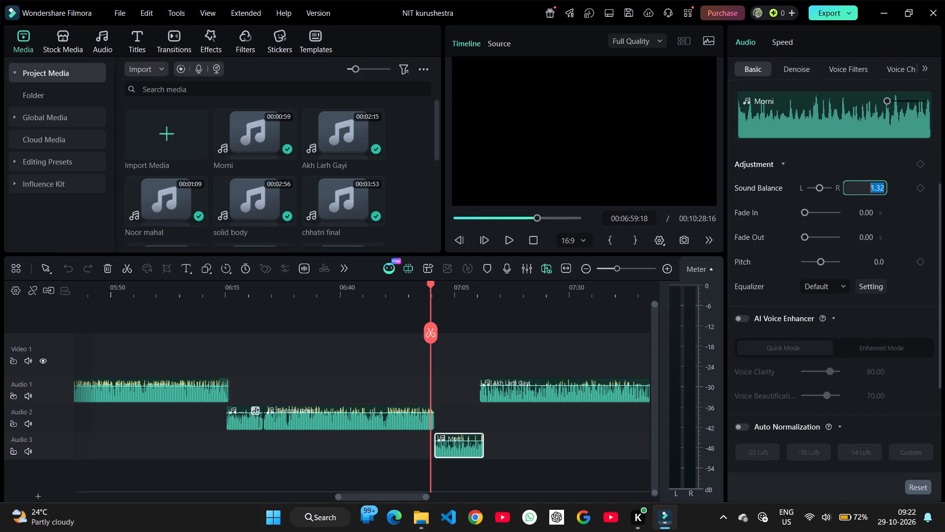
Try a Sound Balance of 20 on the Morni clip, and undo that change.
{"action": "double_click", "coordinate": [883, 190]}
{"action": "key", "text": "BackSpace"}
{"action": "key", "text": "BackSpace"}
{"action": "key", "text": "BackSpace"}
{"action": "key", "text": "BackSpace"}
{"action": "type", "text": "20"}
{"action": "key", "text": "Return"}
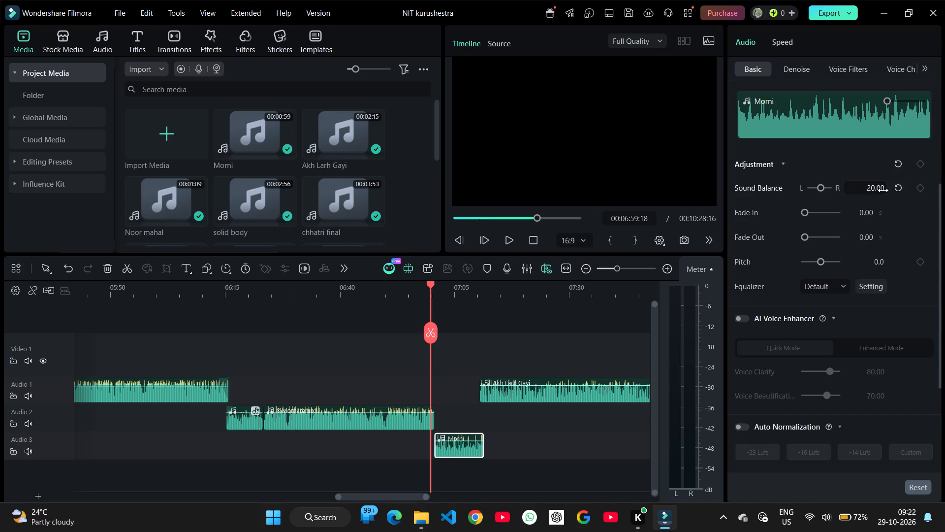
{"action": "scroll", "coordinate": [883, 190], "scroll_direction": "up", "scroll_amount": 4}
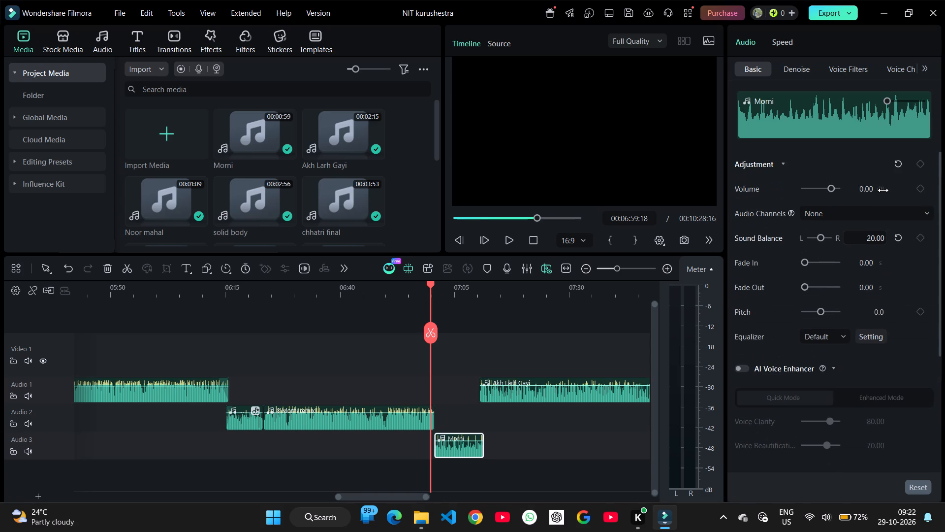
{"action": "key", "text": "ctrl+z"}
Set the Morni clip's volume to 5 dB.
{"action": "left_click", "coordinate": [868, 185]}
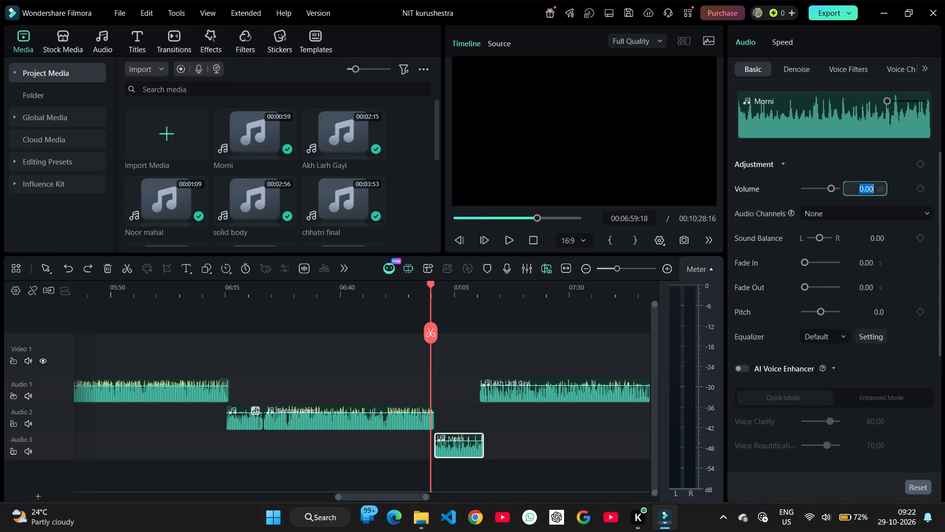
{"action": "key", "text": "5"}
{"action": "key", "text": "Return"}
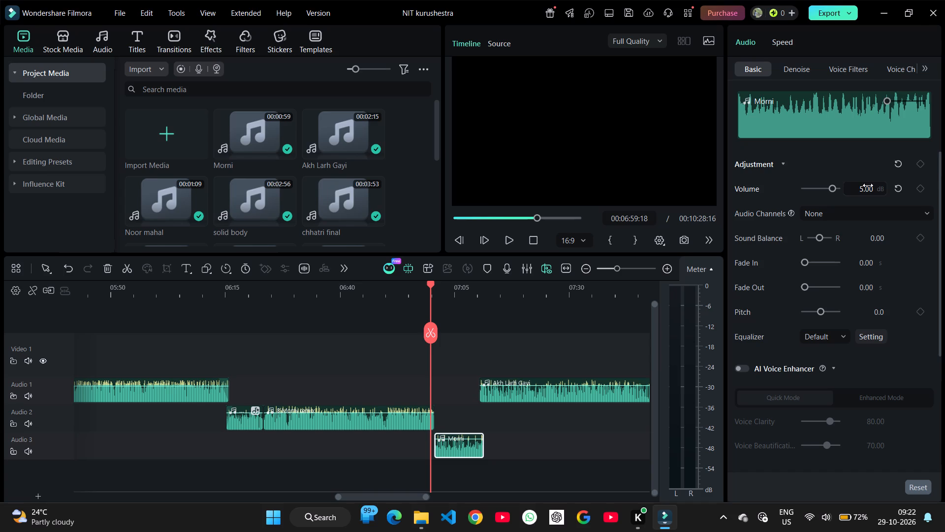
{"action": "left_click", "coordinate": [868, 185]}
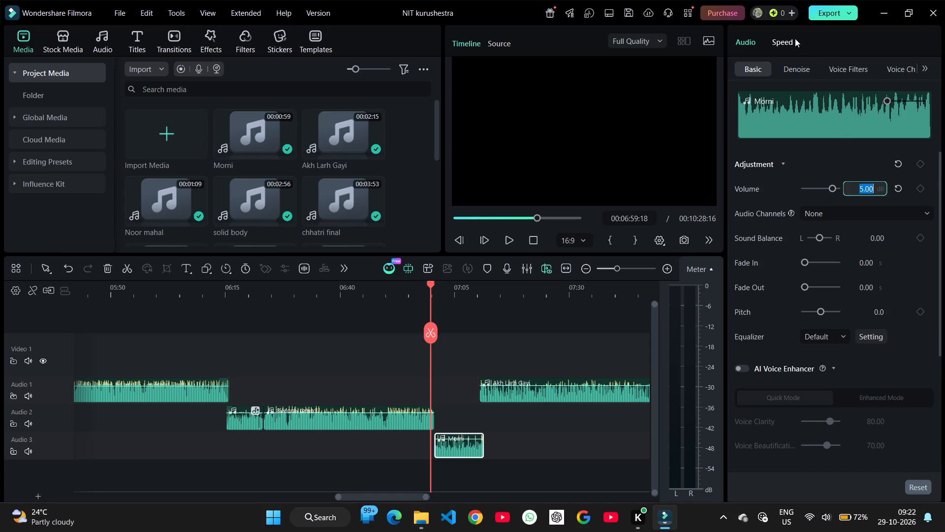
Set the Morni clip's uniform speed to 1.1.
{"action": "left_click", "coordinate": [795, 38]}
{"action": "left_click", "coordinate": [869, 92]}
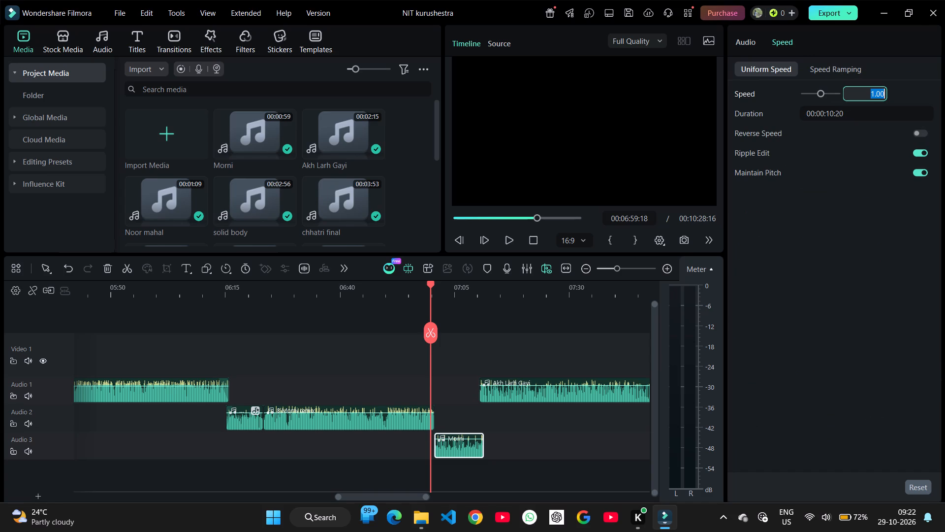
{"action": "type", "text": "1.1"}
{"action": "key", "text": "Return"}
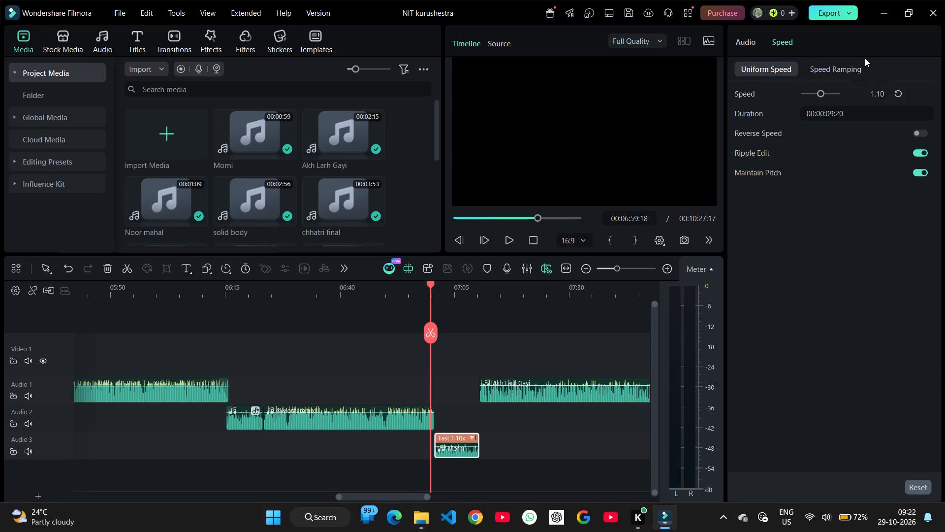
Play back the lead-in to the Morni clip and set that clip's volume to 10 dB.
{"action": "key", "text": "space"}
{"action": "left_click", "coordinate": [417, 352]}
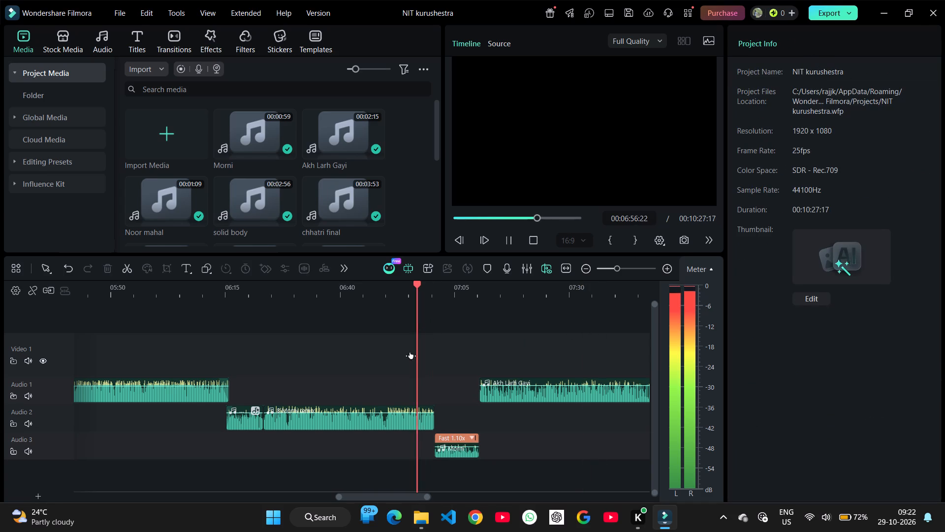
{"action": "left_click", "coordinate": [459, 454]}
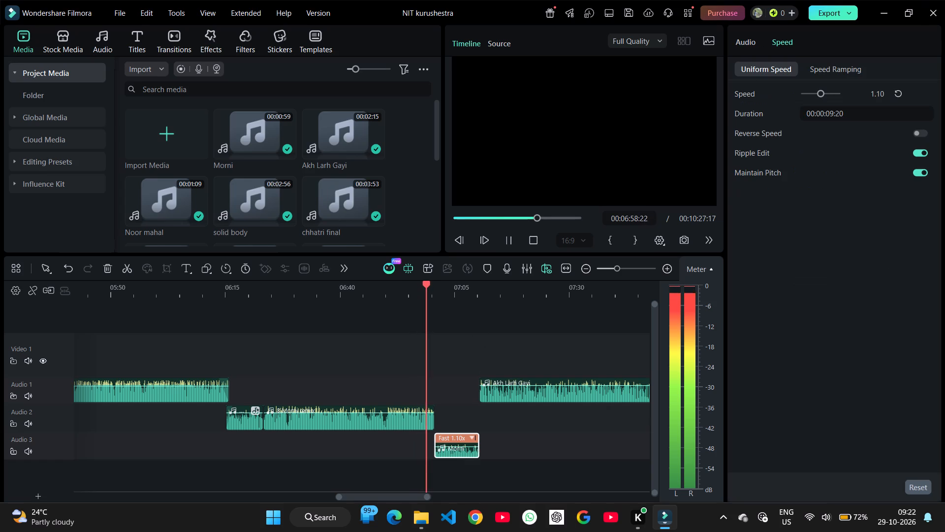
{"action": "left_click", "coordinate": [742, 40]}
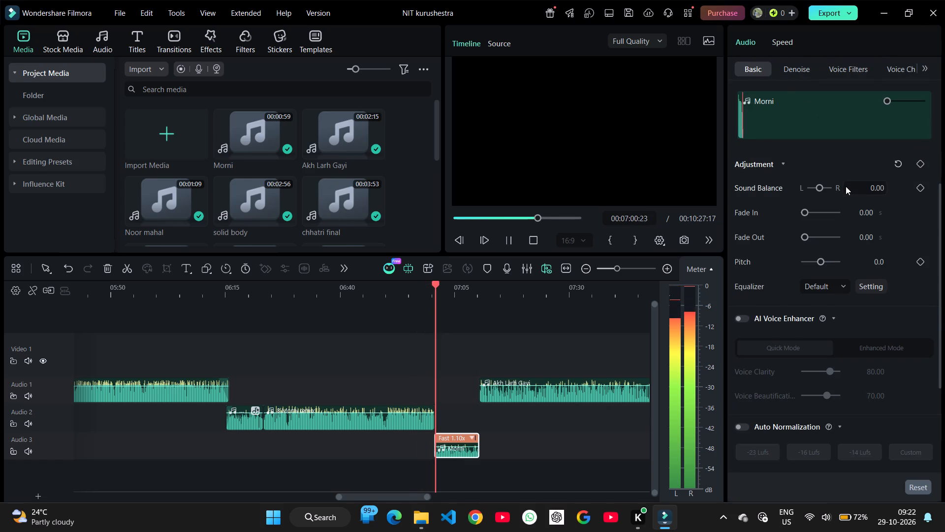
{"action": "scroll", "coordinate": [845, 194], "scroll_direction": "up", "scroll_amount": 6}
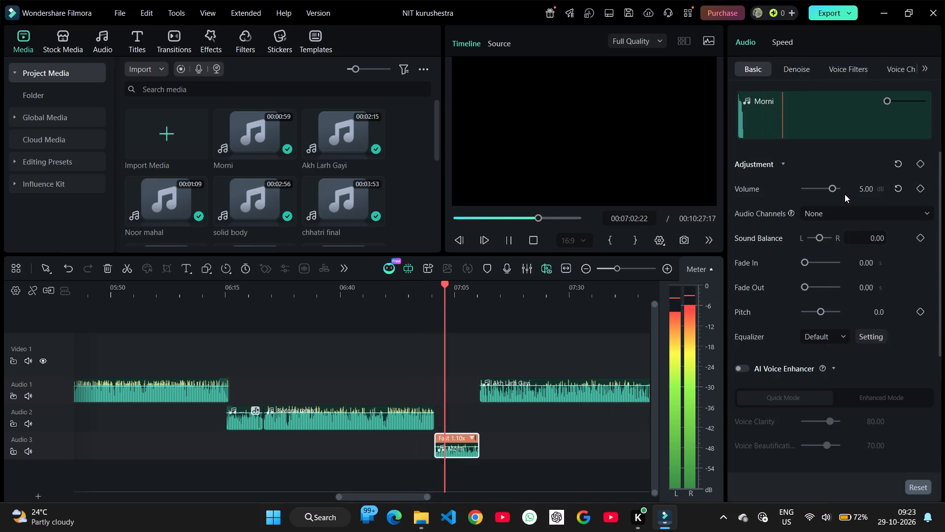
{"action": "left_click", "coordinate": [860, 192]}
{"action": "type", "text": "10"}
{"action": "key", "text": "Return"}
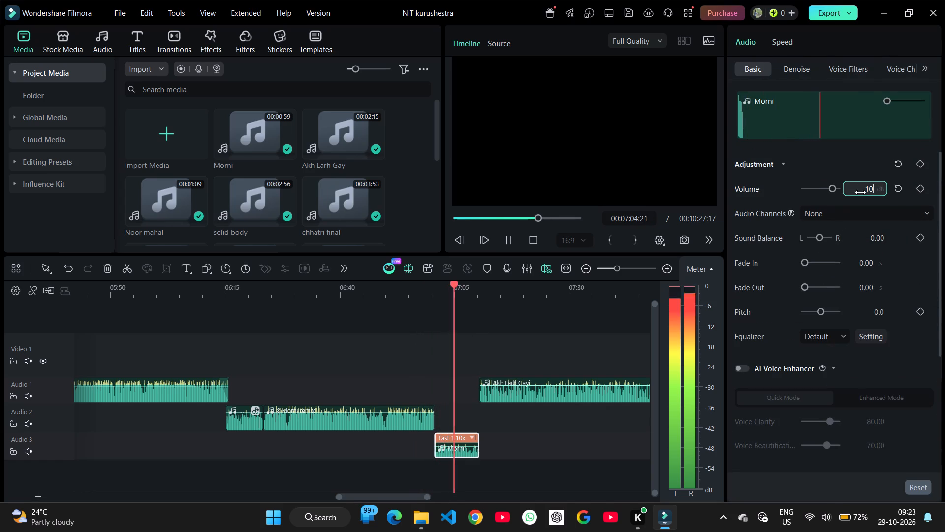
Listen to the mix from just before the Morni clip through its change into Akh Larh Gayi.
{"action": "left_click", "coordinate": [417, 357]}
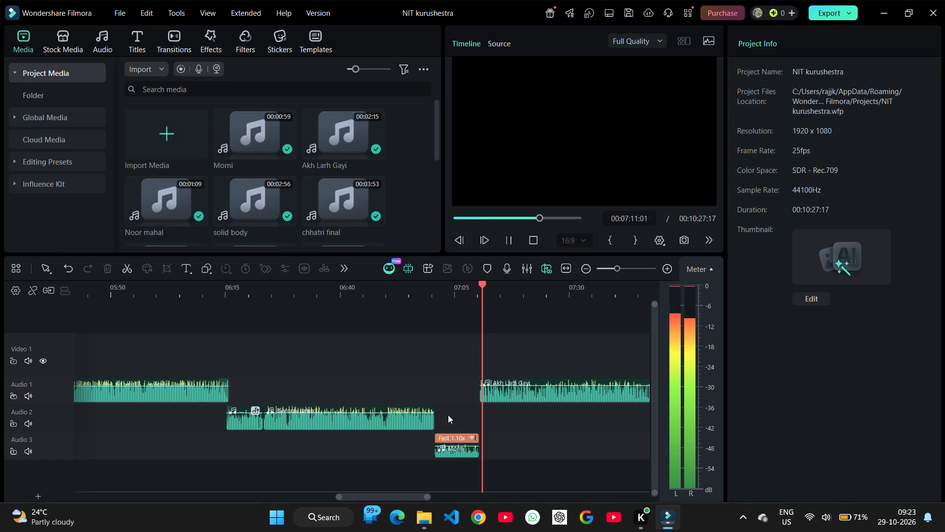
{"action": "scroll", "coordinate": [473, 406], "scroll_direction": "left", "scroll_amount": 2}
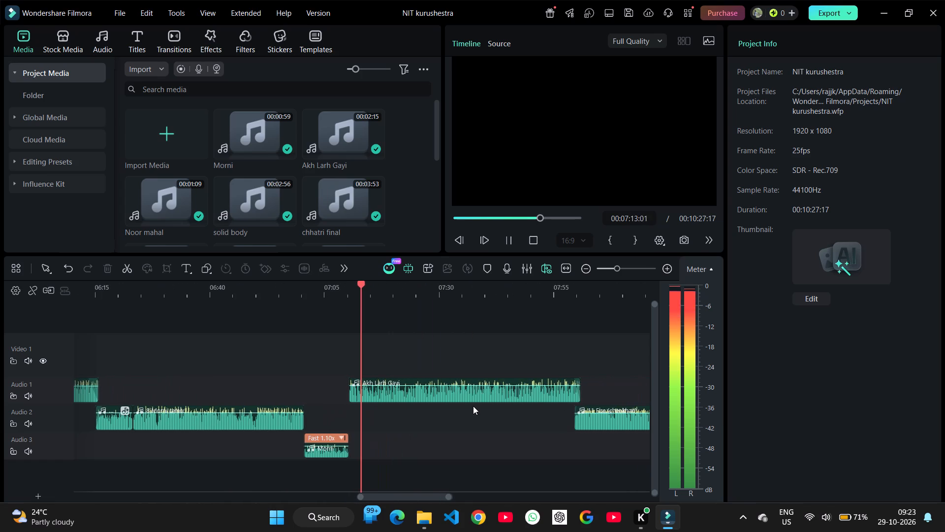
{"action": "scroll", "coordinate": [473, 406], "scroll_direction": "left", "scroll_amount": 1}
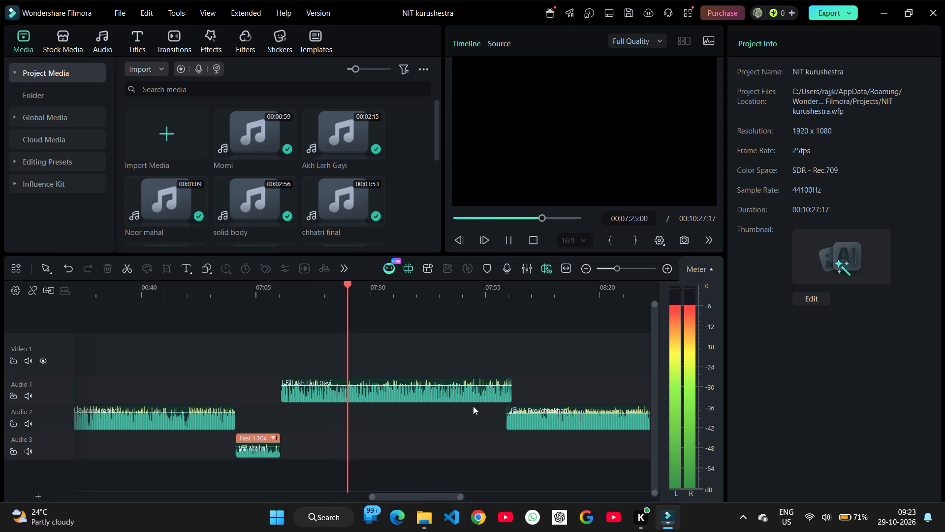
{"action": "scroll", "coordinate": [473, 406], "scroll_direction": "left", "scroll_amount": 1}
{"action": "scroll", "coordinate": [473, 406], "scroll_direction": "down", "scroll_amount": 4, "text": "ctrl"}
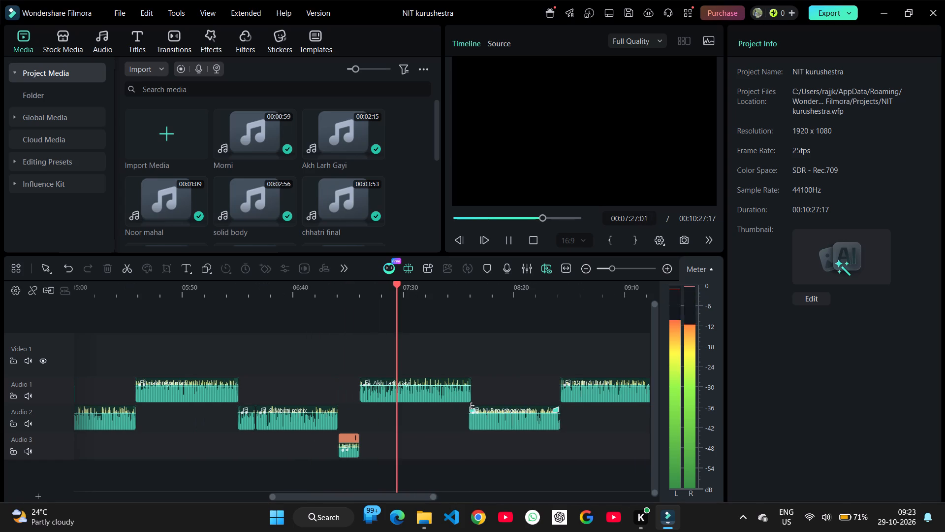
{"action": "scroll", "coordinate": [473, 406], "scroll_direction": "left", "scroll_amount": 1}
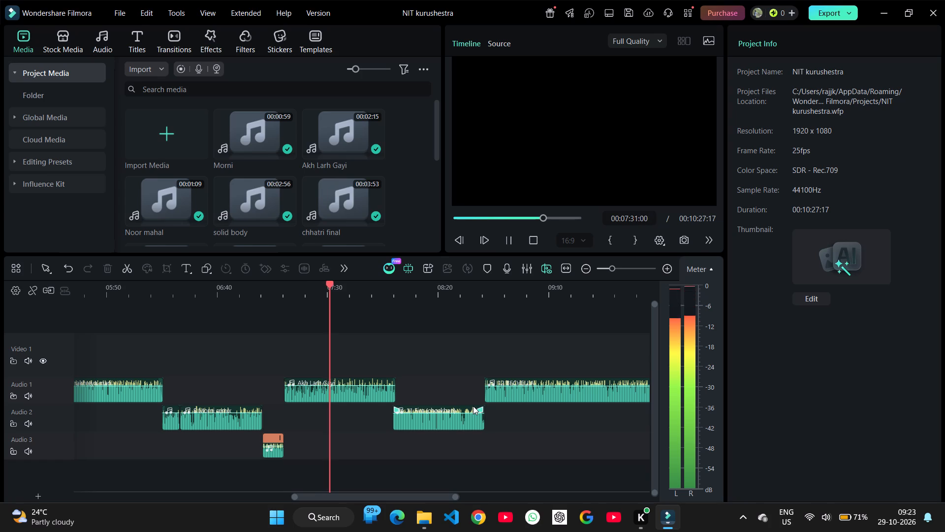
Listen closely to the crossfade from Akh Larh Gayi into 11 Fire (cheekhan).
{"action": "left_click", "coordinate": [388, 362]}
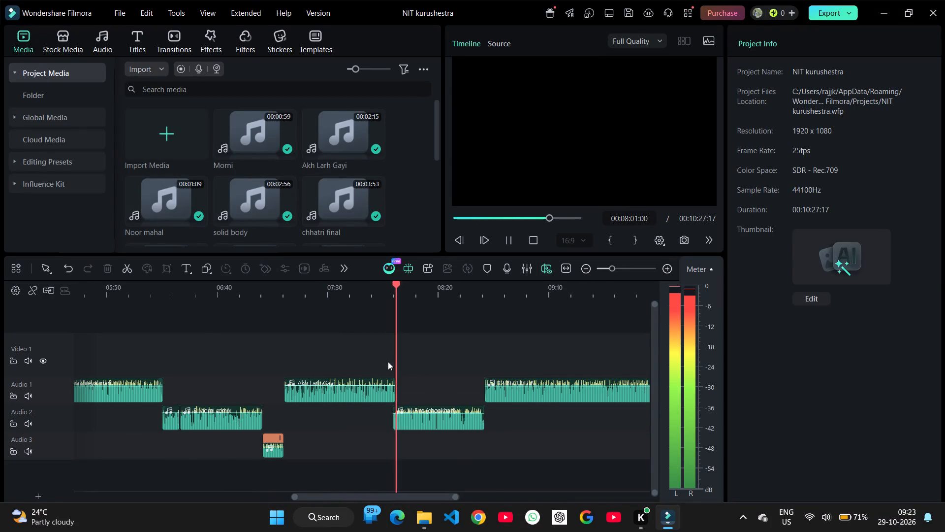
{"action": "scroll", "coordinate": [388, 362], "scroll_direction": "up", "scroll_amount": 16, "text": "ctrl"}
{"action": "key", "text": "space"}
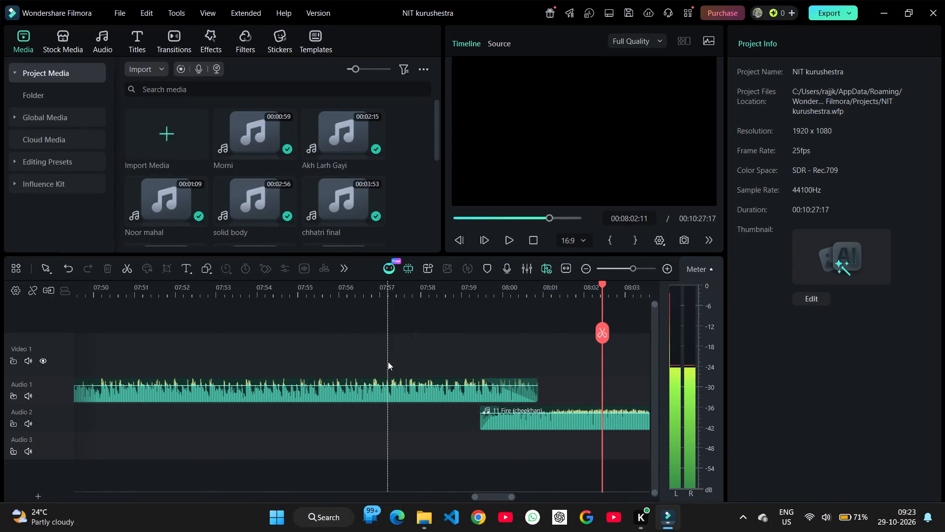
{"action": "left_click", "coordinate": [302, 334]}
{"action": "key", "text": "space"}
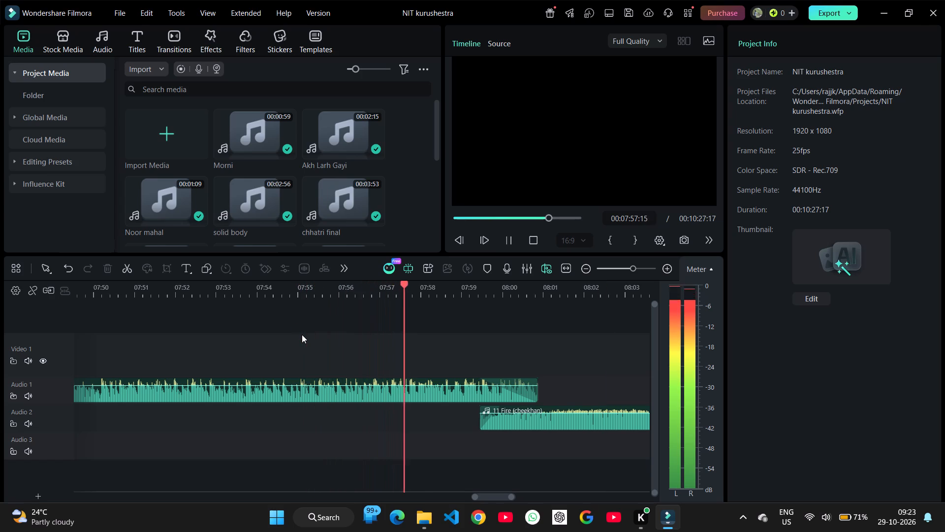
{"action": "scroll", "coordinate": [302, 334], "scroll_direction": "down", "scroll_amount": 6, "text": "ctrl"}
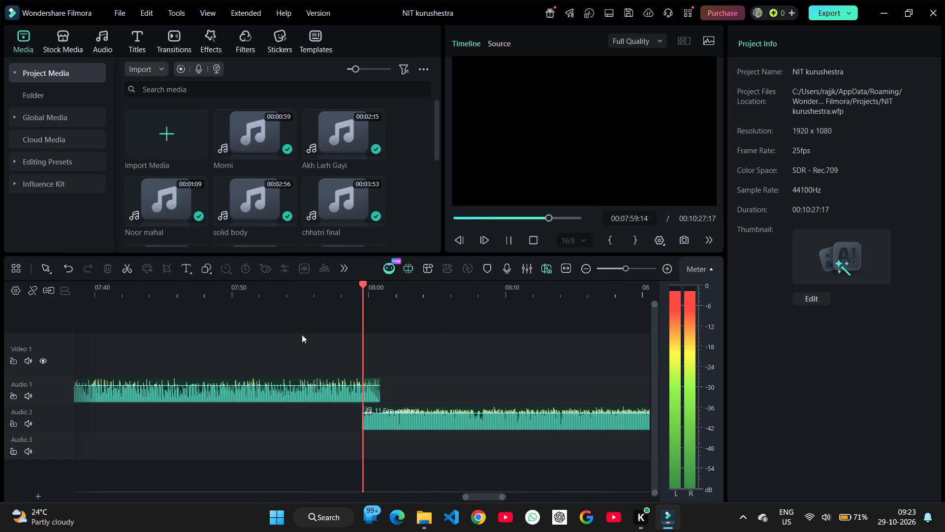
{"action": "scroll", "coordinate": [302, 334], "scroll_direction": "down", "scroll_amount": 1, "text": "ctrl"}
{"action": "key", "text": "space"}
Listen again to the join between the end of the Morni clip and the start of Akh Larh Gayi.
{"action": "scroll", "coordinate": [302, 334], "scroll_direction": "right", "scroll_amount": 2}
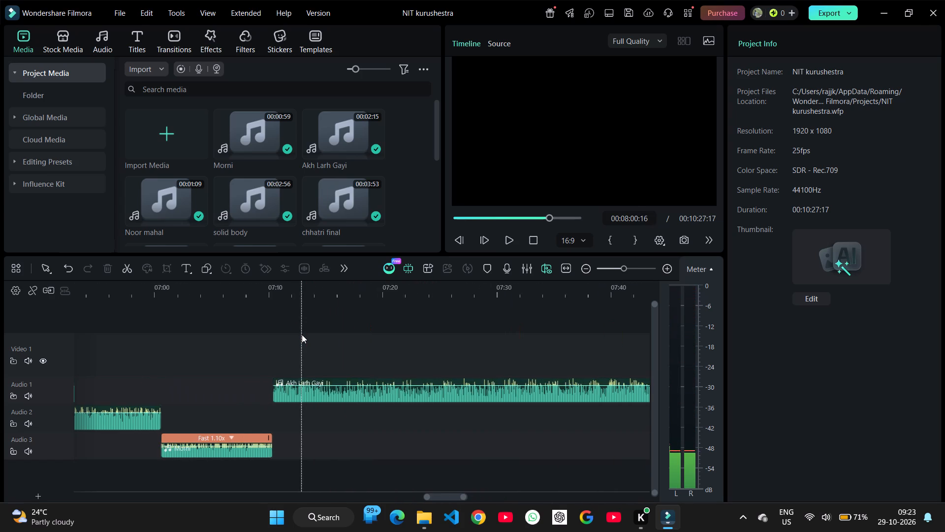
{"action": "scroll", "coordinate": [302, 334], "scroll_direction": "right", "scroll_amount": 1}
{"action": "left_click", "coordinate": [250, 336]}
{"action": "key", "text": "b"}
{"action": "scroll", "coordinate": [250, 336], "scroll_direction": "up", "scroll_amount": 6, "text": "ctrl"}
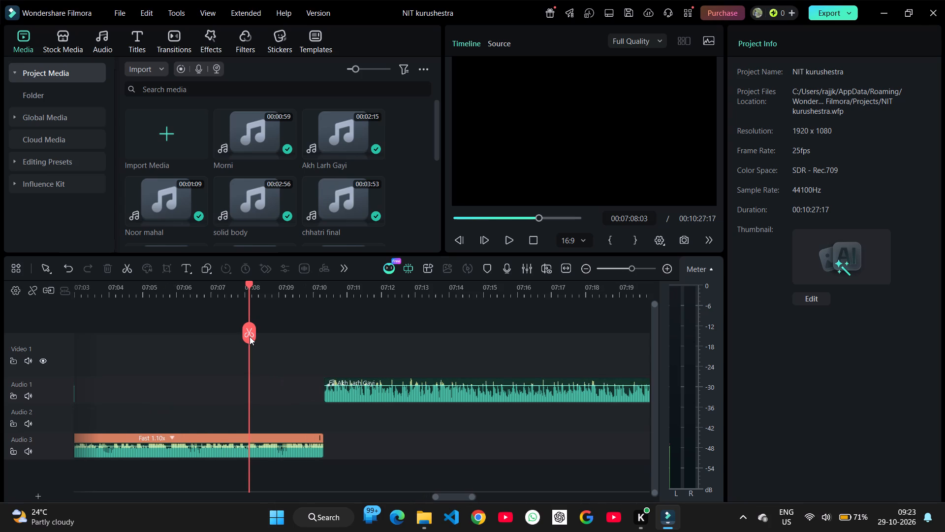
{"action": "key", "text": "space"}
{"action": "scroll", "coordinate": [250, 336], "scroll_direction": "up", "scroll_amount": 6, "text": "ctrl"}
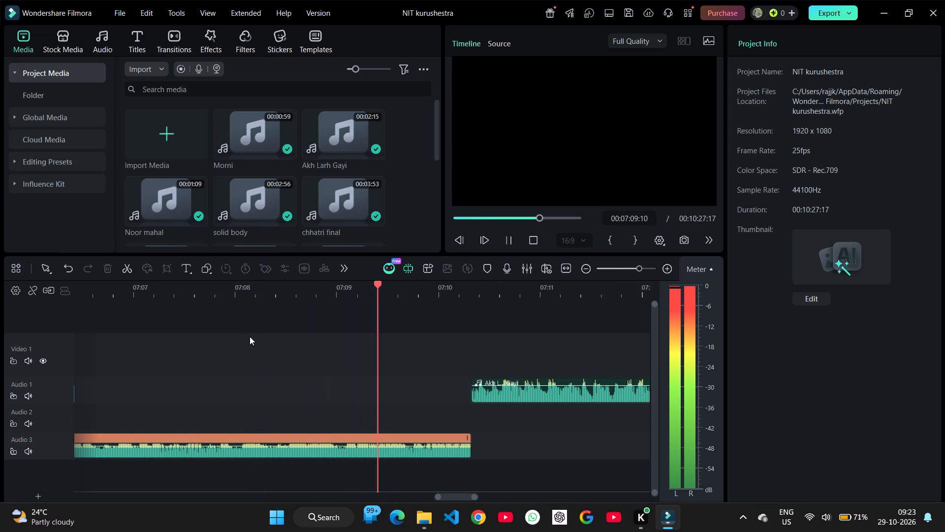
{"action": "scroll", "coordinate": [250, 336], "scroll_direction": "down", "scroll_amount": 5, "text": "ctrl"}
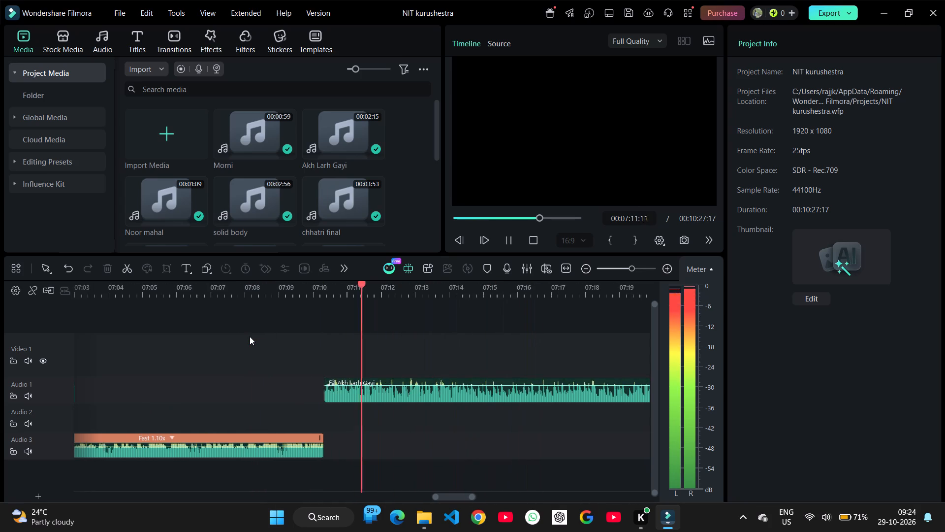
{"action": "scroll", "coordinate": [250, 336], "scroll_direction": "down", "scroll_amount": 5, "text": "ctrl"}
{"action": "scroll", "coordinate": [250, 336], "scroll_direction": "up", "scroll_amount": 1}
{"action": "scroll", "coordinate": [250, 336], "scroll_direction": "down", "scroll_amount": 4, "text": "ctrl"}
{"action": "scroll", "coordinate": [250, 336], "scroll_direction": "up", "scroll_amount": 1}
{"action": "scroll", "coordinate": [388, 397], "scroll_direction": "left", "scroll_amount": 1}
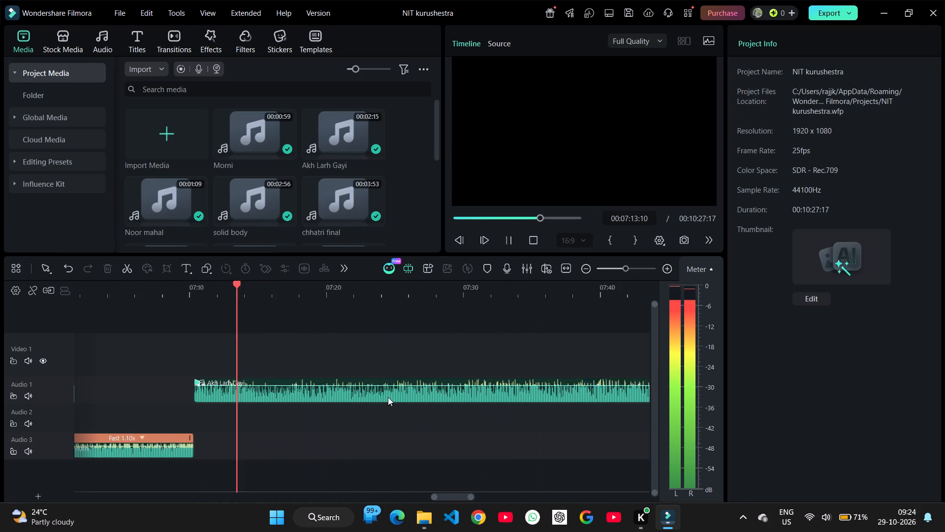
{"action": "scroll", "coordinate": [388, 397], "scroll_direction": "left", "scroll_amount": 1}
{"action": "key", "text": "space"}
Shift 11 Fire (cheekhan) and all clips after it about 22 frames later, shortening its overlap with Akh Larh Gayi.
{"action": "scroll", "coordinate": [388, 397], "scroll_direction": "down", "scroll_amount": 5, "text": "ctrl"}
{"action": "scroll", "coordinate": [388, 397], "scroll_direction": "left", "scroll_amount": 1}
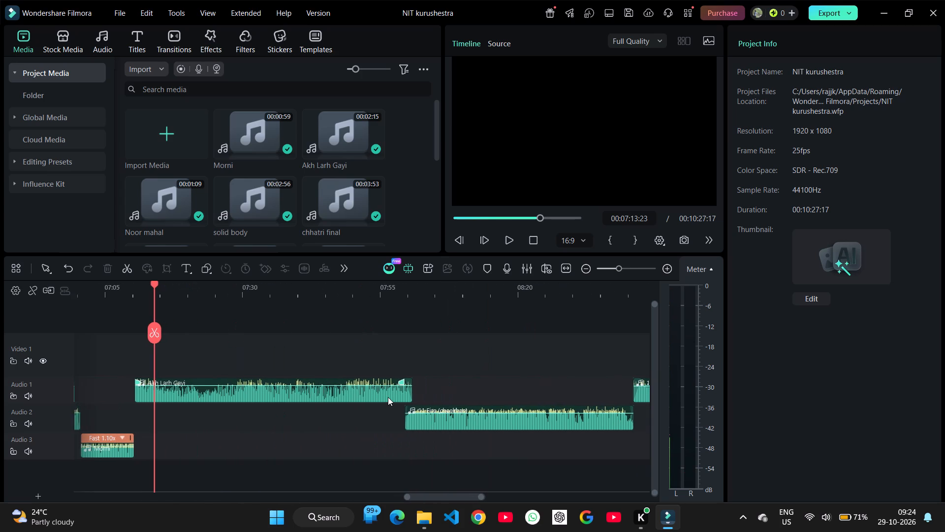
{"action": "scroll", "coordinate": [388, 397], "scroll_direction": "left", "scroll_amount": 1}
{"action": "key", "text": "shift+a"}
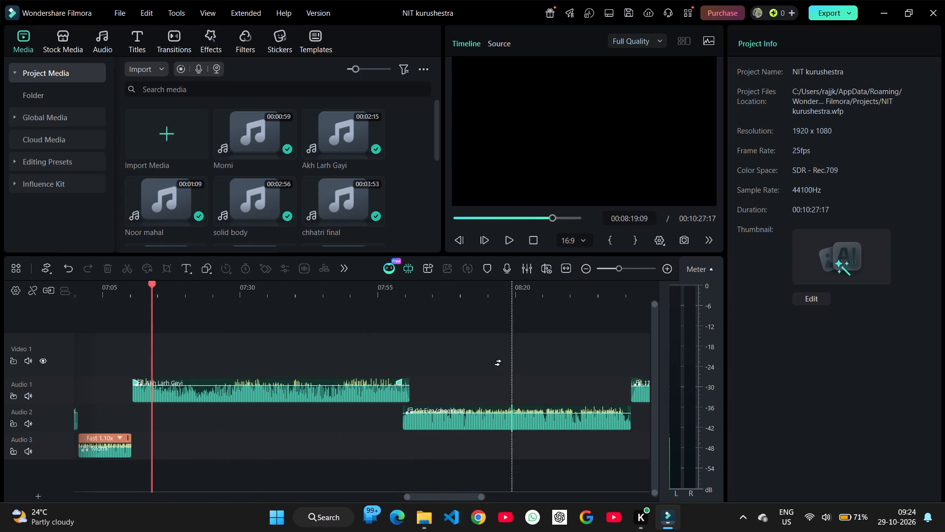
{"action": "left_click", "coordinate": [500, 382]}
{"action": "scroll", "coordinate": [406, 426], "scroll_direction": "up", "scroll_amount": 13, "text": "ctrl"}
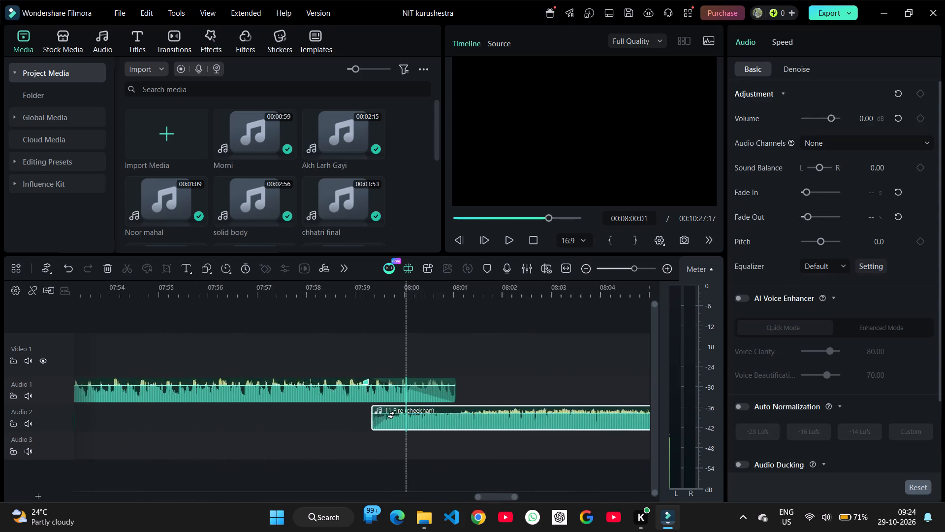
{"action": "scroll", "coordinate": [406, 424], "scroll_direction": "up", "scroll_amount": 6, "text": "ctrl"}
{"action": "left_click_drag", "start_coordinate": [501, 439], "coordinate": [652, 427]}
{"action": "scroll", "coordinate": [652, 427], "scroll_direction": "down", "scroll_amount": 9, "text": "ctrl"}
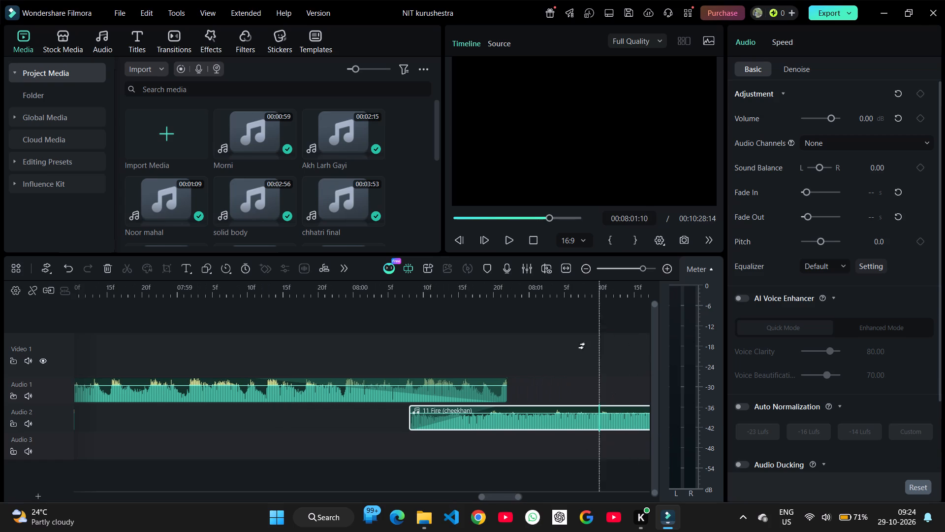
{"action": "key", "text": "v"}
{"action": "scroll", "coordinate": [595, 356], "scroll_direction": "down", "scroll_amount": 5, "text": "ctrl"}
{"action": "scroll", "coordinate": [455, 352], "scroll_direction": "down", "scroll_amount": 3, "text": "ctrl"}
Restore the normal selection tool and replay the shortened crossfade from Akh Larh Gayi into 11 Fire (cheekhan).
{"action": "left_click", "coordinate": [333, 349]}
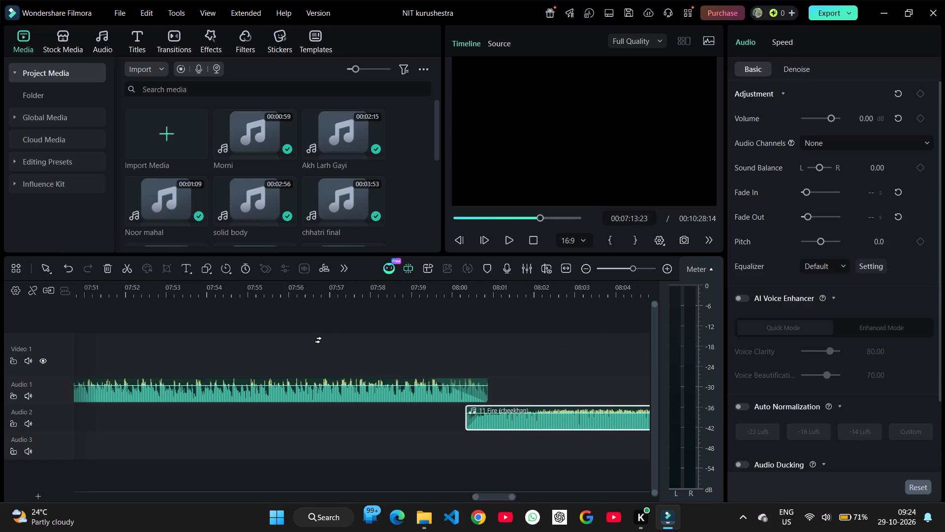
{"action": "key", "text": "space"}
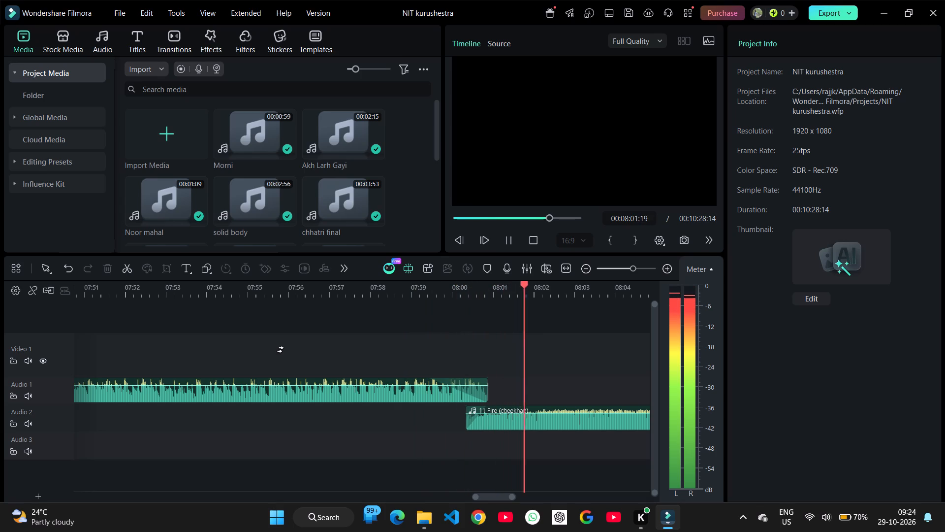
{"action": "key", "text": "v"}
{"action": "left_click", "coordinate": [201, 361]}
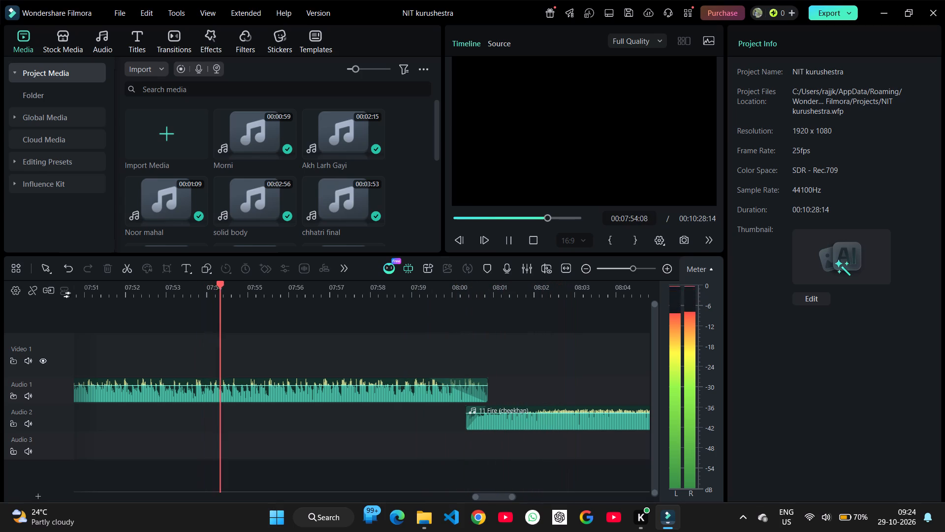
{"action": "left_click", "coordinate": [51, 267]}
{"action": "left_click", "coordinate": [56, 284]}
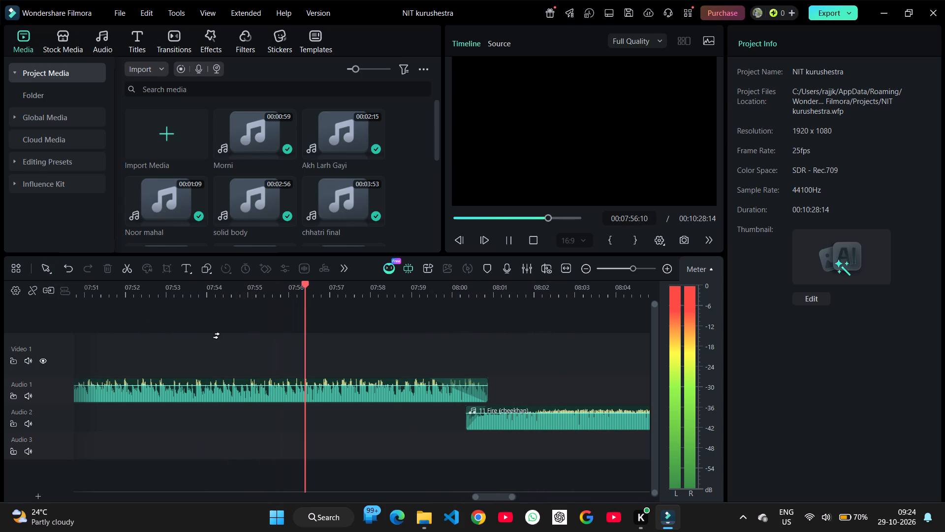
{"action": "left_click", "coordinate": [231, 345]}
{"action": "key", "text": "shift+a"}
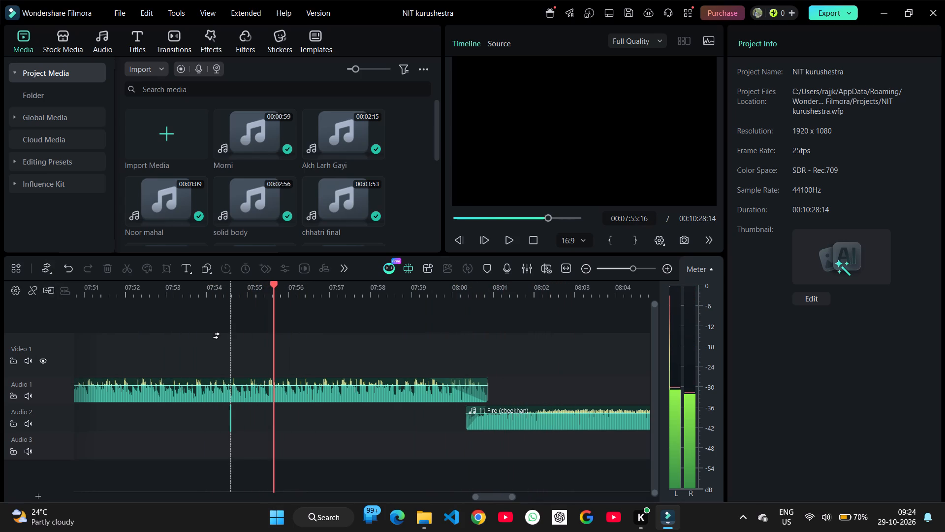
{"action": "key", "text": "v"}
{"action": "left_click", "coordinate": [231, 345]}
{"action": "key", "text": "space"}
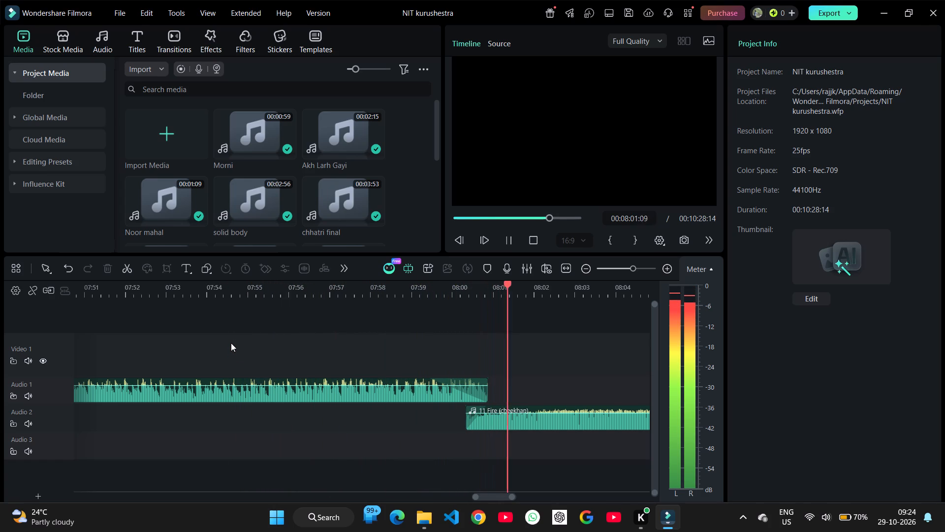
Listen to 11 Fire (cheekhan) after its crossfade from Akh Larh Gayi, checking how the song carries on.
{"action": "scroll", "coordinate": [231, 343], "scroll_direction": "left", "scroll_amount": 2}
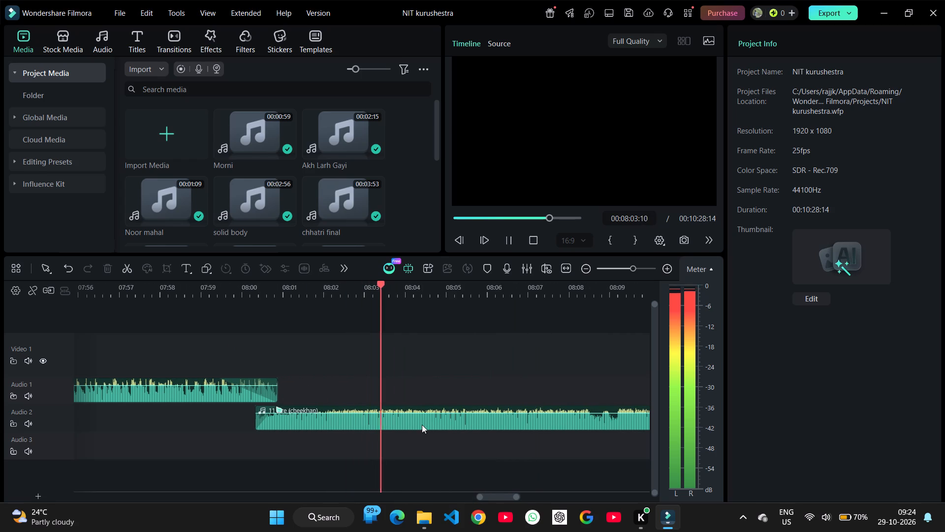
{"action": "left_click", "coordinate": [439, 427]}
{"action": "scroll", "coordinate": [439, 427], "scroll_direction": "left", "scroll_amount": 4}
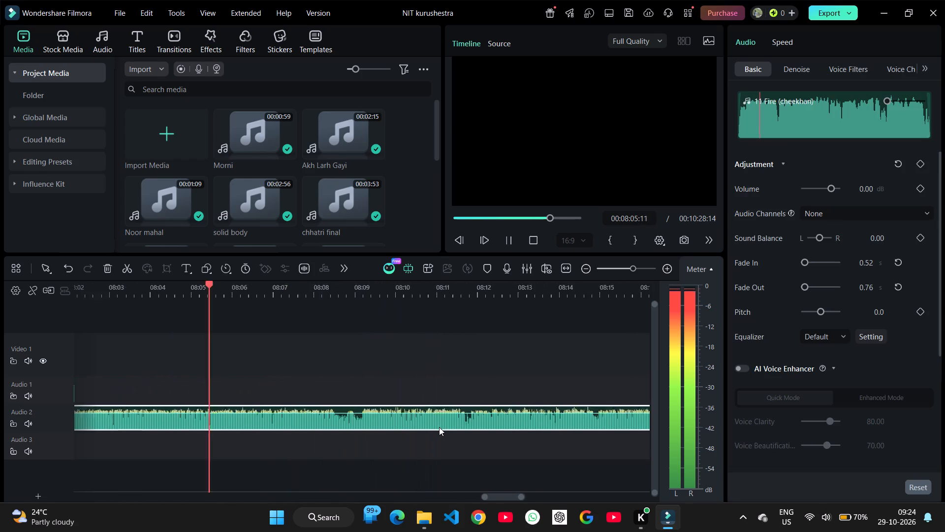
{"action": "scroll", "coordinate": [439, 427], "scroll_direction": "left", "scroll_amount": 2}
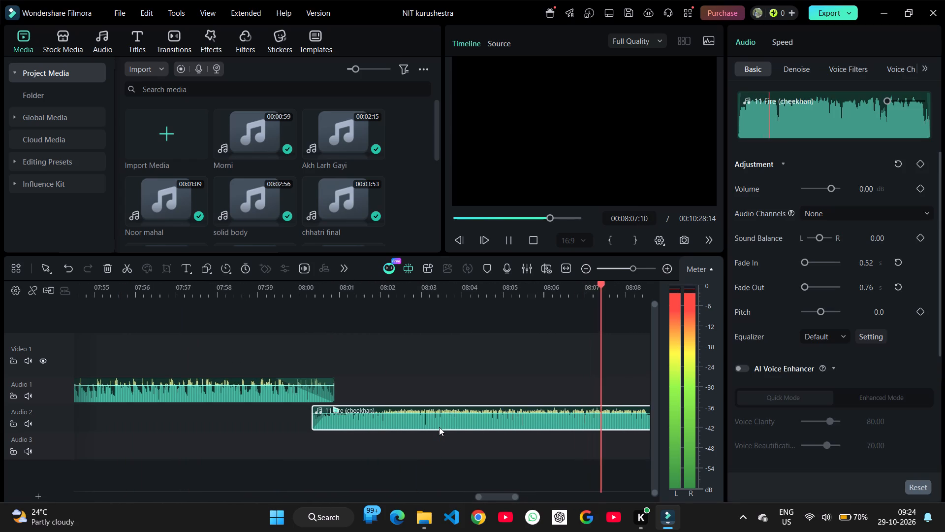
{"action": "scroll", "coordinate": [439, 427], "scroll_direction": "down", "scroll_amount": 7, "text": "ctrl"}
{"action": "scroll", "coordinate": [439, 427], "scroll_direction": "left", "scroll_amount": 2}
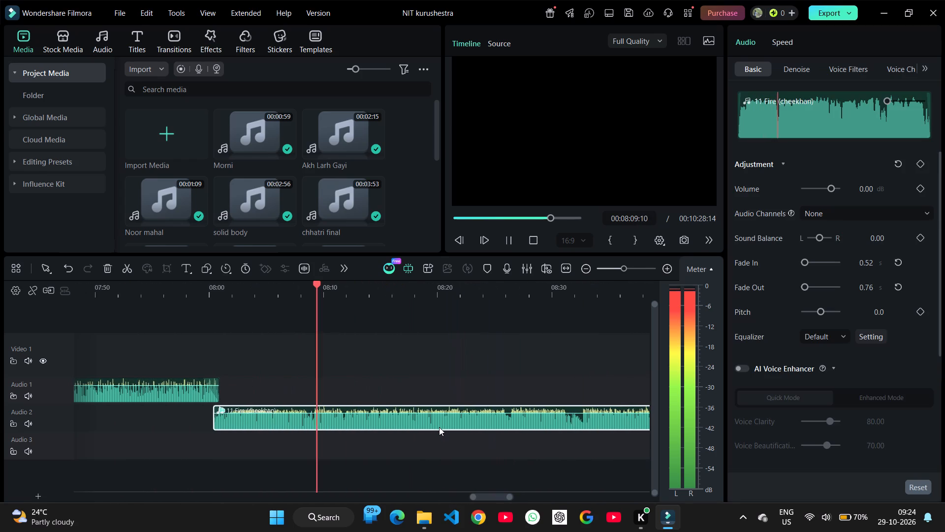
{"action": "scroll", "coordinate": [439, 427], "scroll_direction": "left", "scroll_amount": 1}
Listen to the last seconds of 11 Fire (cheekhan) and its transition into 12 BECHELLA.
{"action": "left_click", "coordinate": [452, 366]}
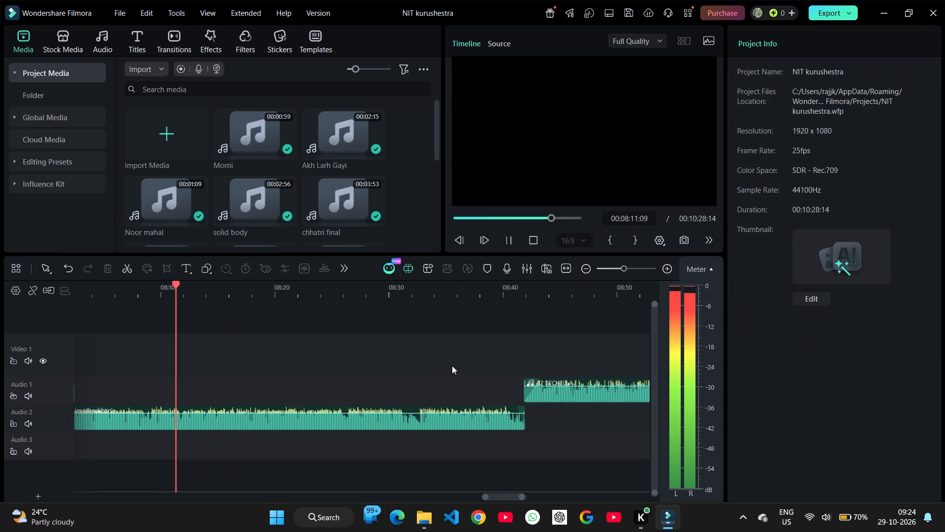
{"action": "scroll", "coordinate": [452, 366], "scroll_direction": "up", "scroll_amount": 3, "text": "ctrl"}
{"action": "scroll", "coordinate": [452, 366], "scroll_direction": "left", "scroll_amount": 1}
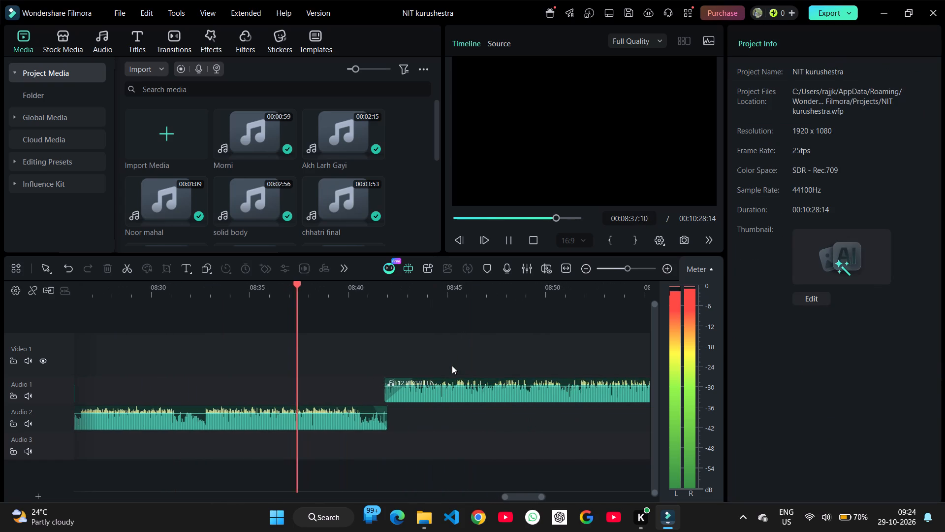
{"action": "scroll", "coordinate": [452, 366], "scroll_direction": "up", "scroll_amount": 4, "text": "ctrl"}
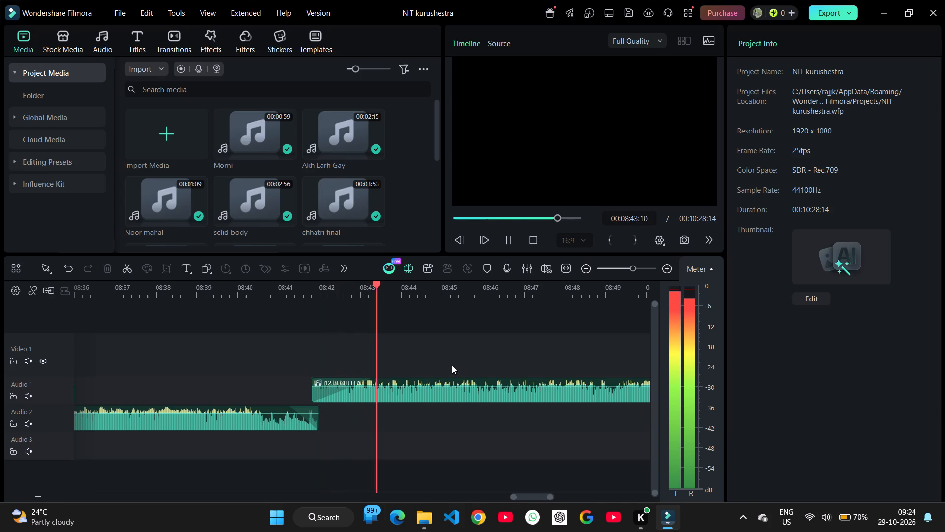
{"action": "scroll", "coordinate": [452, 366], "scroll_direction": "down", "scroll_amount": 2, "text": "ctrl"}
{"action": "scroll", "coordinate": [452, 366], "scroll_direction": "left", "scroll_amount": 1}
{"action": "left_click", "coordinate": [461, 398]}
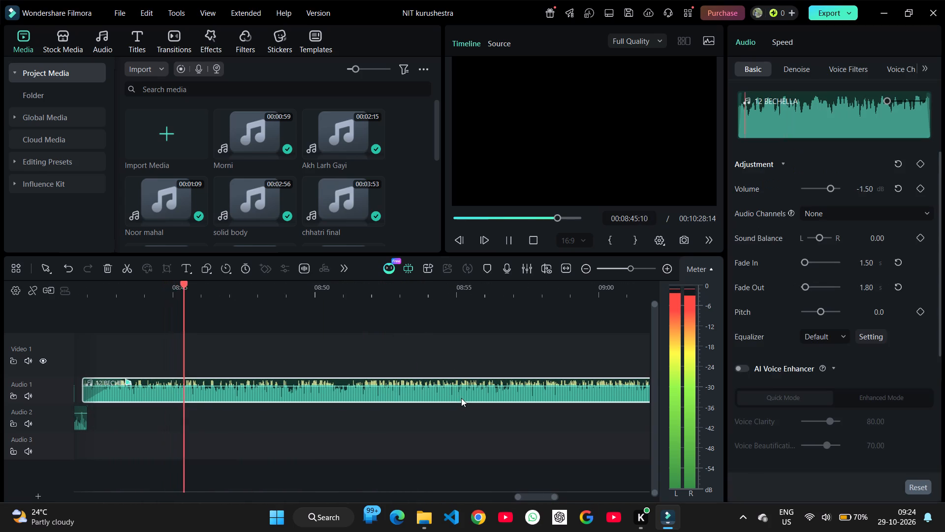
{"action": "scroll", "coordinate": [461, 398], "scroll_direction": "left", "scroll_amount": 3}
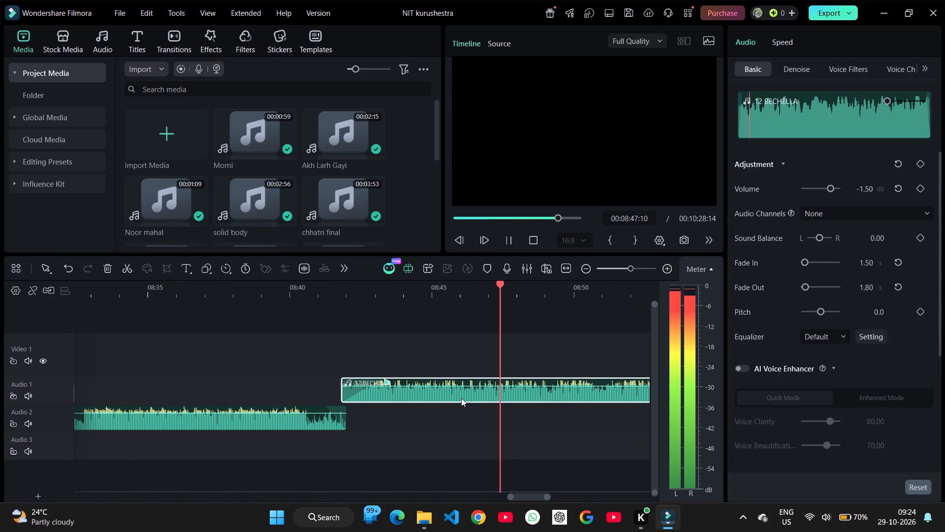
Listen to the end of 12 BECHELLA and its transition into 13 Track outro.
{"action": "scroll", "coordinate": [461, 398], "scroll_direction": "down", "scroll_amount": 5, "text": "ctrl"}
{"action": "scroll", "coordinate": [461, 398], "scroll_direction": "left", "scroll_amount": 3}
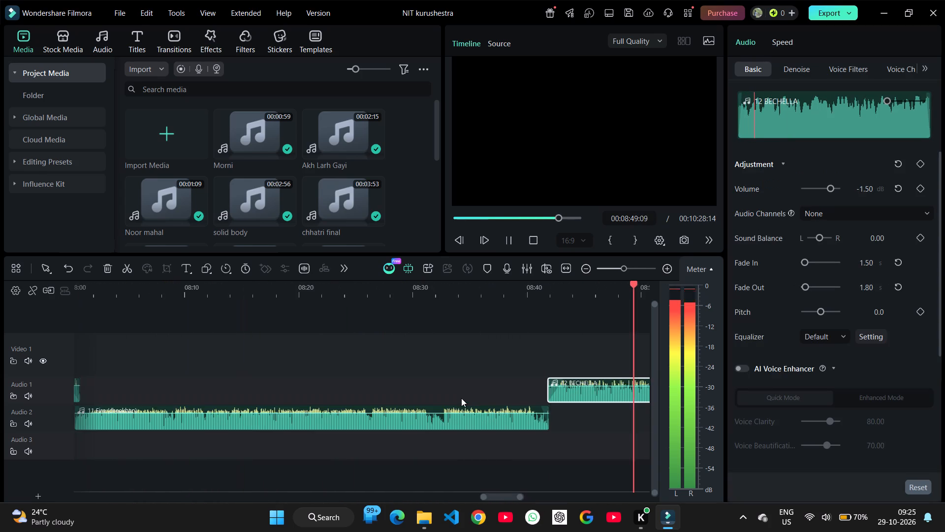
{"action": "scroll", "coordinate": [461, 398], "scroll_direction": "left", "scroll_amount": 1}
{"action": "scroll", "coordinate": [461, 398], "scroll_direction": "down", "scroll_amount": 6, "text": "ctrl"}
{"action": "scroll", "coordinate": [461, 398], "scroll_direction": "left", "scroll_amount": 1}
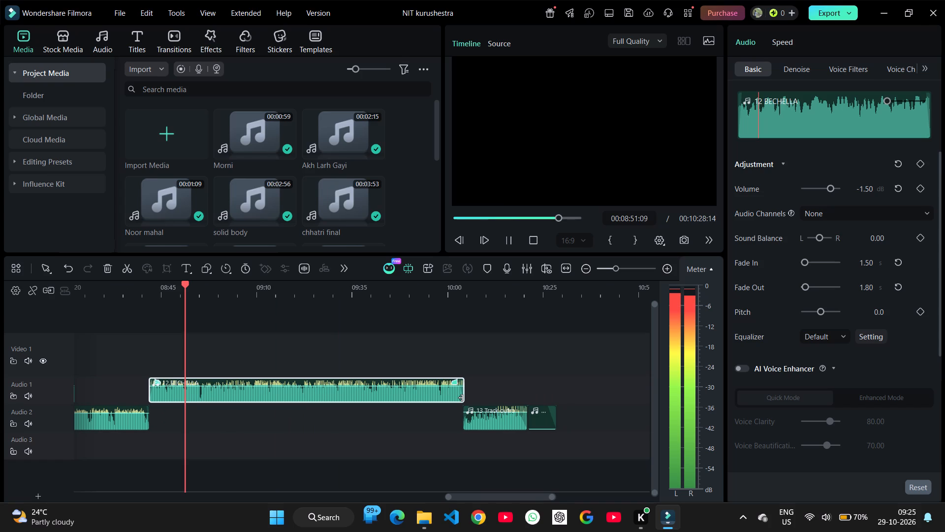
{"action": "left_click", "coordinate": [433, 344]}
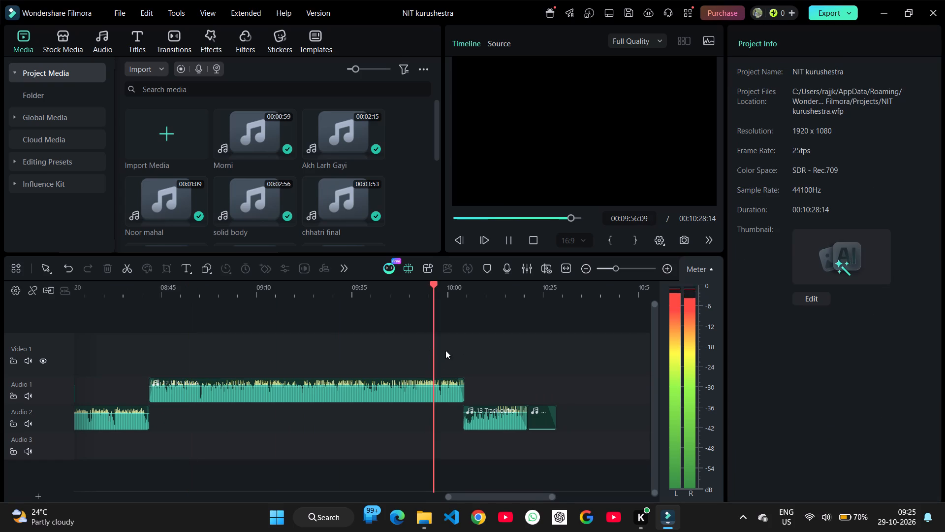
{"action": "left_click", "coordinate": [458, 353]}
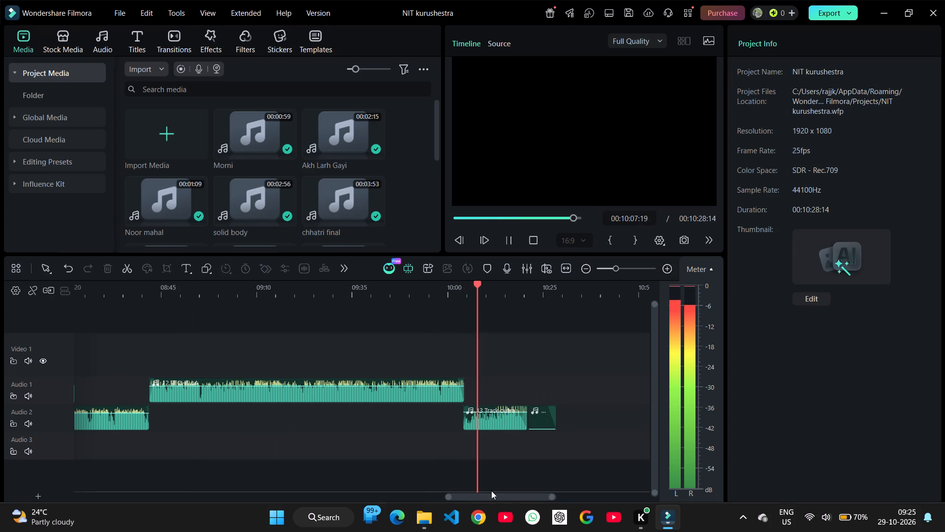
Set the volume of the first 13 Track outro clip to 5 dB.
{"action": "left_click", "coordinate": [506, 423]}
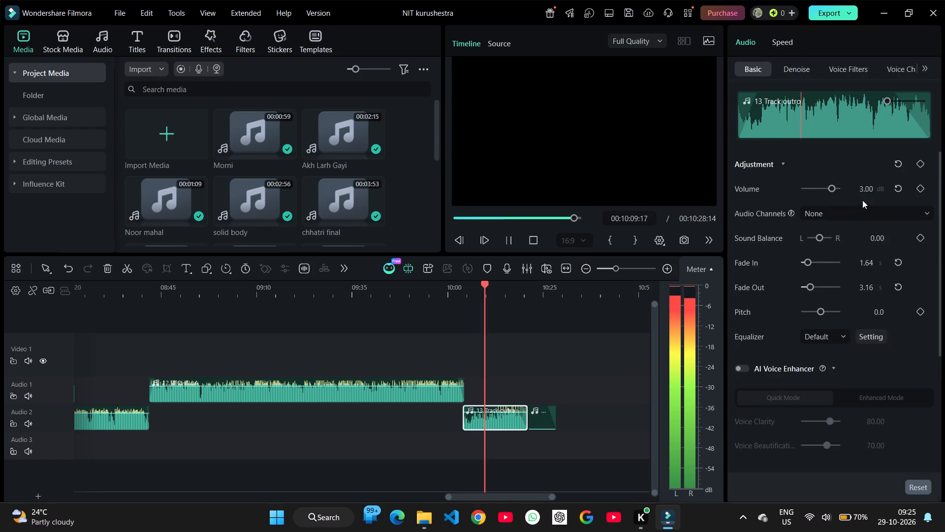
{"action": "left_click", "coordinate": [868, 192]}
{"action": "key", "text": "Up"}
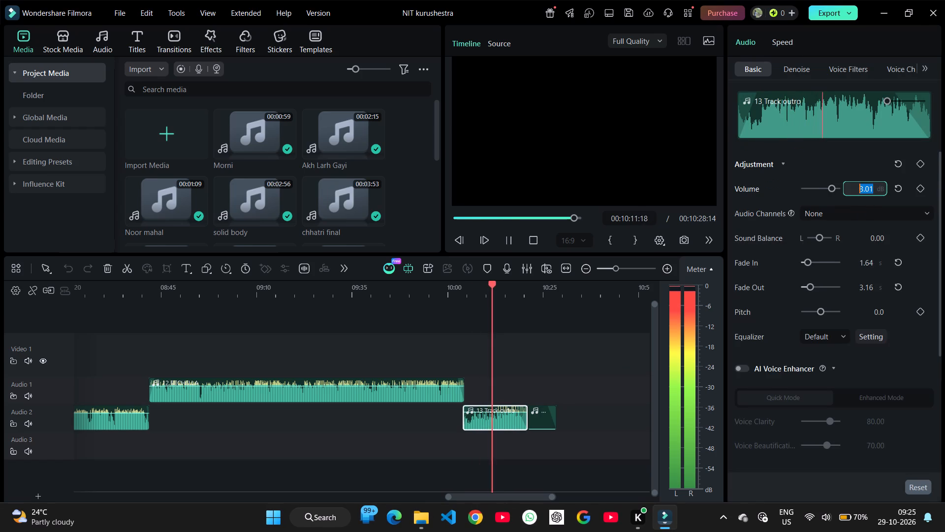
{"action": "key", "text": "Up"}
{"action": "key", "text": "Up"}
{"action": "key", "text": "5"}
{"action": "key", "text": "Return"}
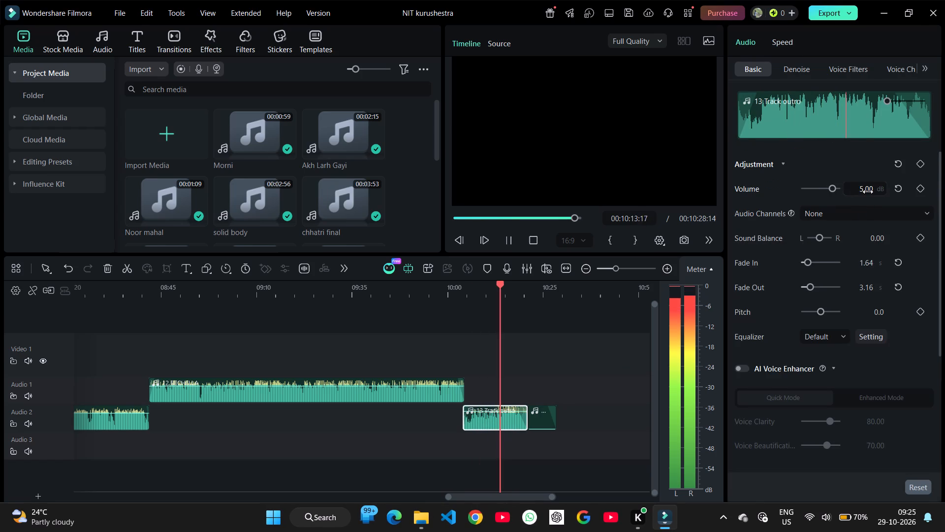
Delete the silent second 13 Track outro clip at the end of the mix.
{"action": "scroll", "coordinate": [567, 398], "scroll_direction": "up", "scroll_amount": 2, "text": "ctrl"}
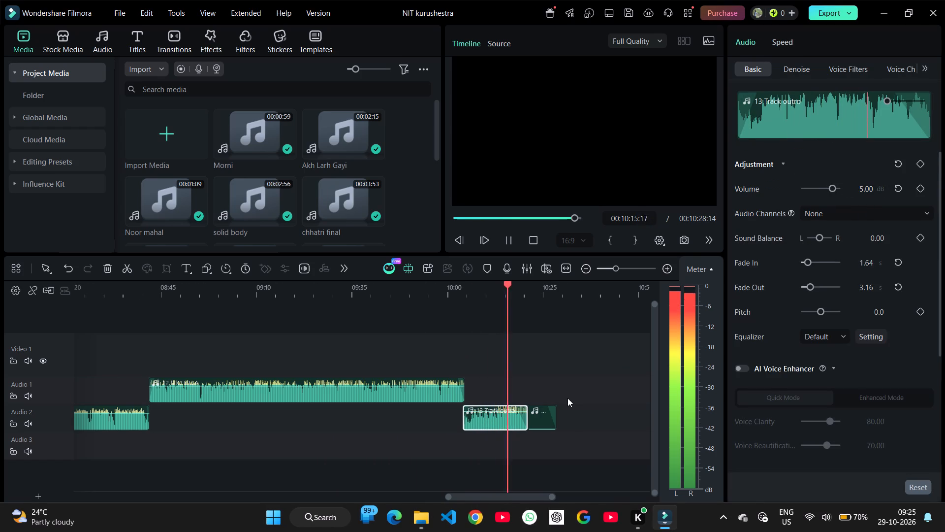
{"action": "scroll", "coordinate": [567, 398], "scroll_direction": "up", "scroll_amount": 8, "text": "ctrl"}
{"action": "left_click", "coordinate": [438, 423]}
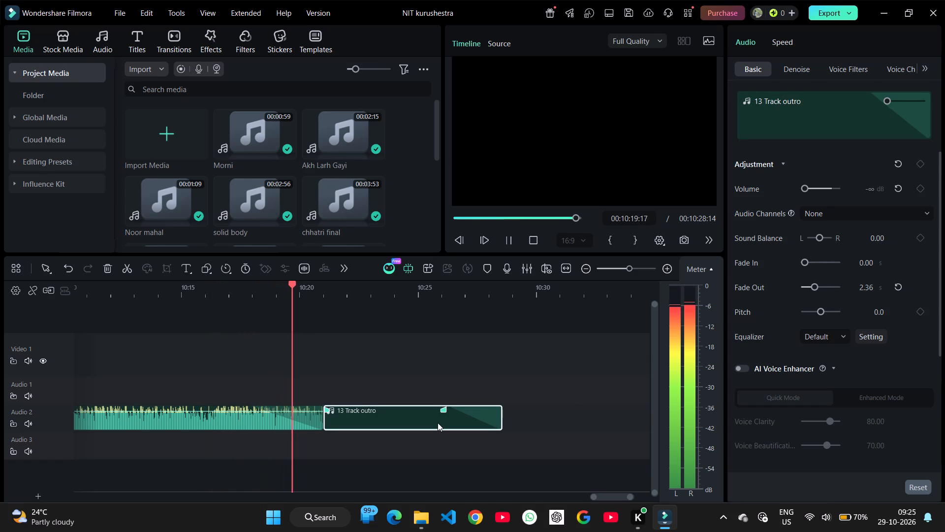
{"action": "key", "text": "Delete"}
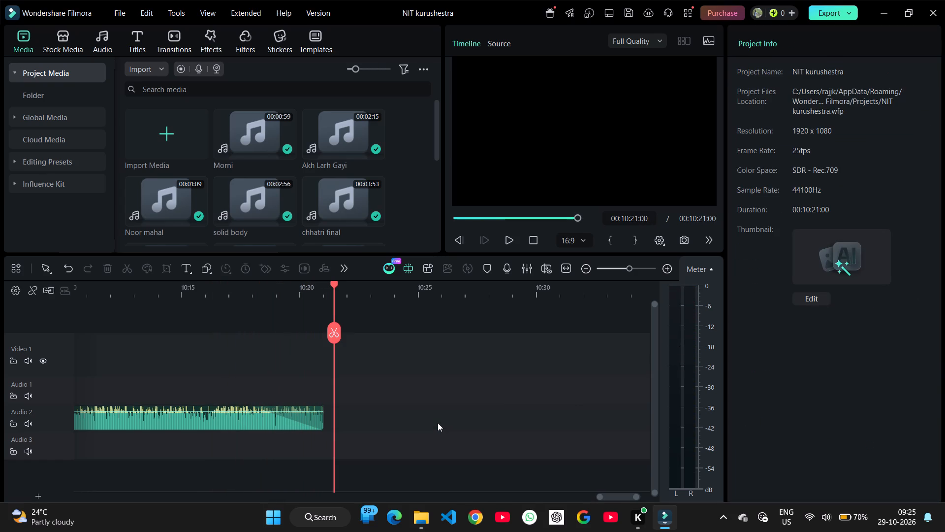
Extend the end of the remaining 13 Track outro clip to about 00:10:28:14.
{"action": "left_click", "coordinate": [299, 417]}
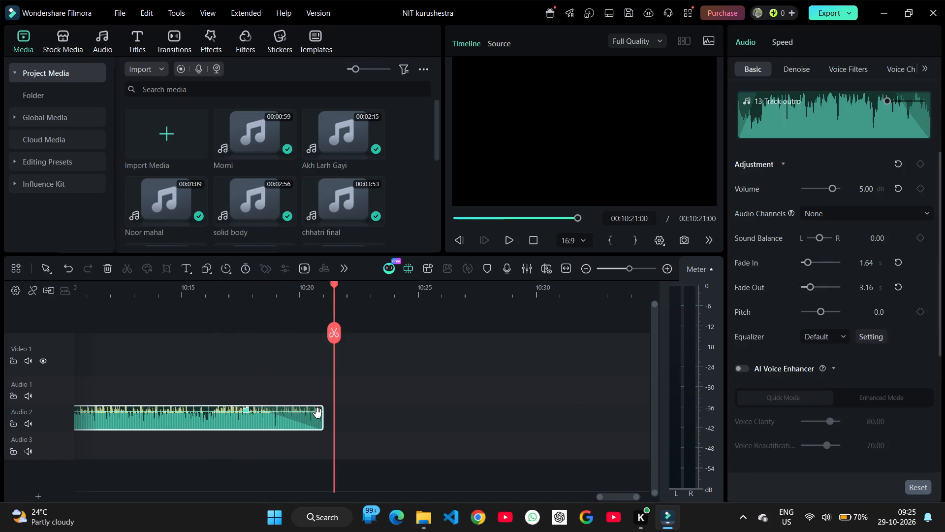
{"action": "left_click_drag", "start_coordinate": [321, 416], "coordinate": [547, 398]}
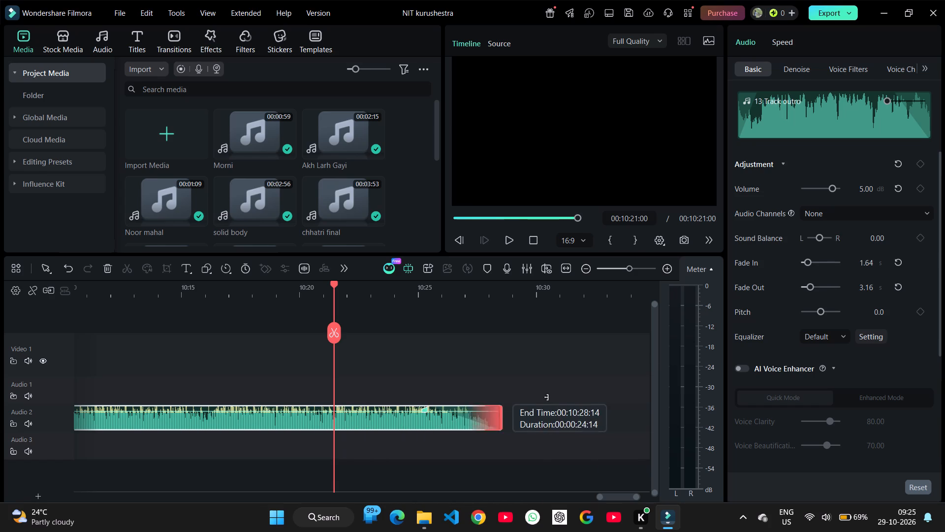
{"action": "left_click_drag", "start_coordinate": [547, 398], "coordinate": [589, 400]}
Play the extended 13 Track outro from its opening section, checking its level and closing fade-out.
{"action": "scroll", "coordinate": [256, 427], "scroll_direction": "right", "scroll_amount": 1}
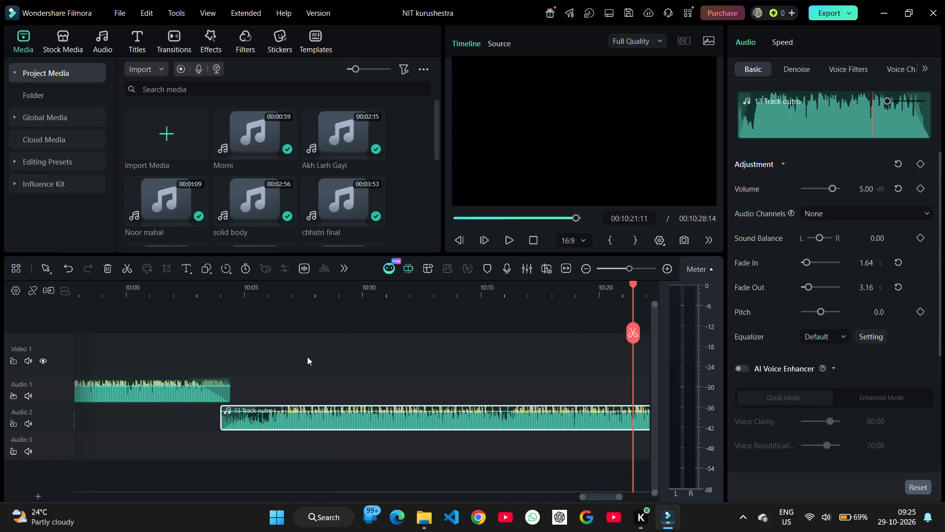
{"action": "left_click", "coordinate": [312, 350]}
{"action": "key", "text": "space"}
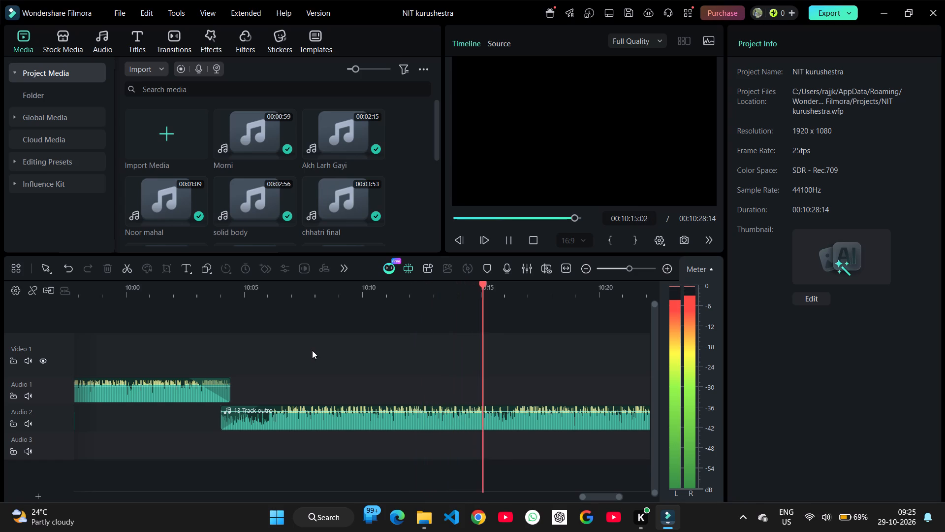
{"action": "scroll", "coordinate": [312, 350], "scroll_direction": "left", "scroll_amount": 2}
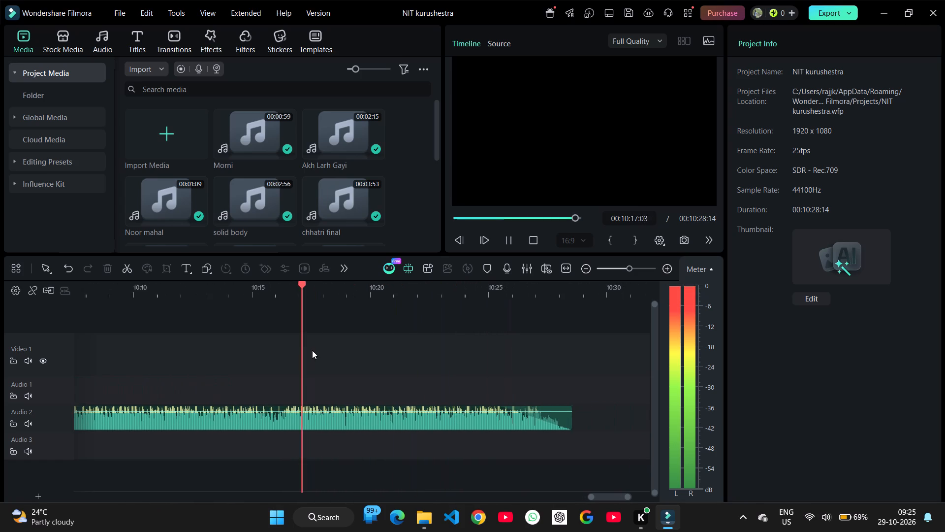
{"action": "scroll", "coordinate": [312, 350], "scroll_direction": "left", "scroll_amount": 1}
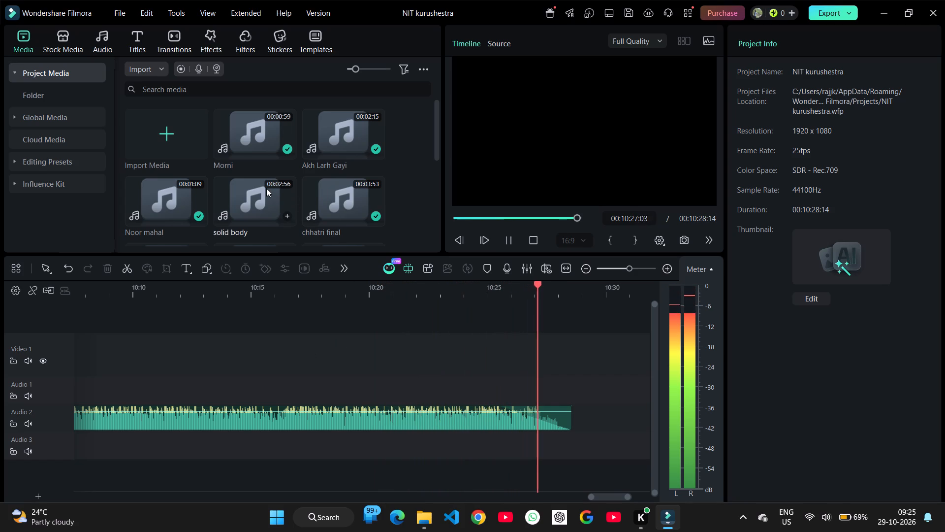
{"action": "key", "text": "space"}
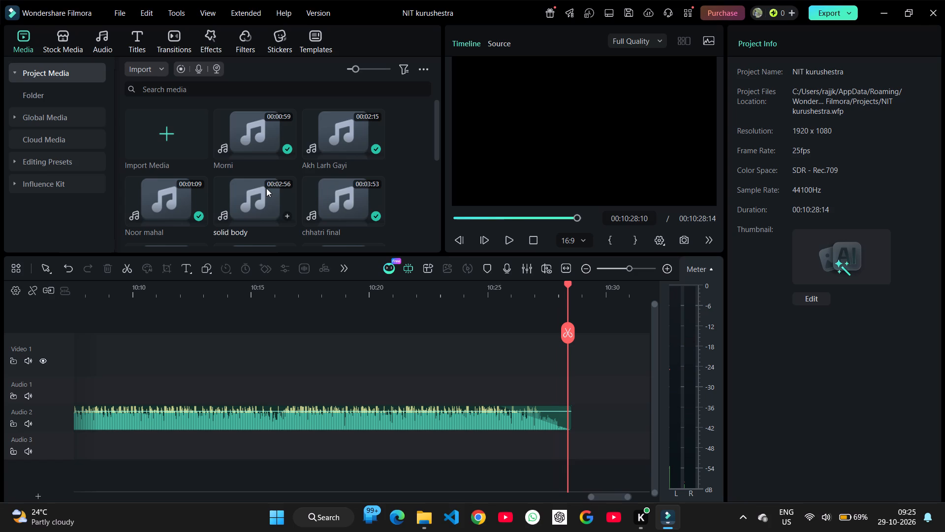
Trim the end of the 13 Track outro clip back to about 00:10:27:21.
{"action": "left_click_drag", "start_coordinate": [570, 415], "coordinate": [560, 415]}
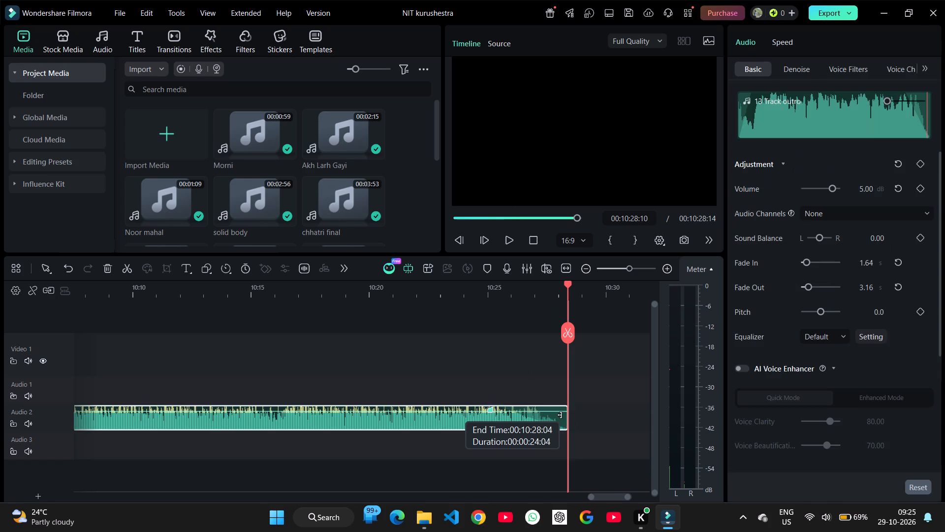
{"action": "left_click_drag", "start_coordinate": [560, 415], "coordinate": [553, 416]}
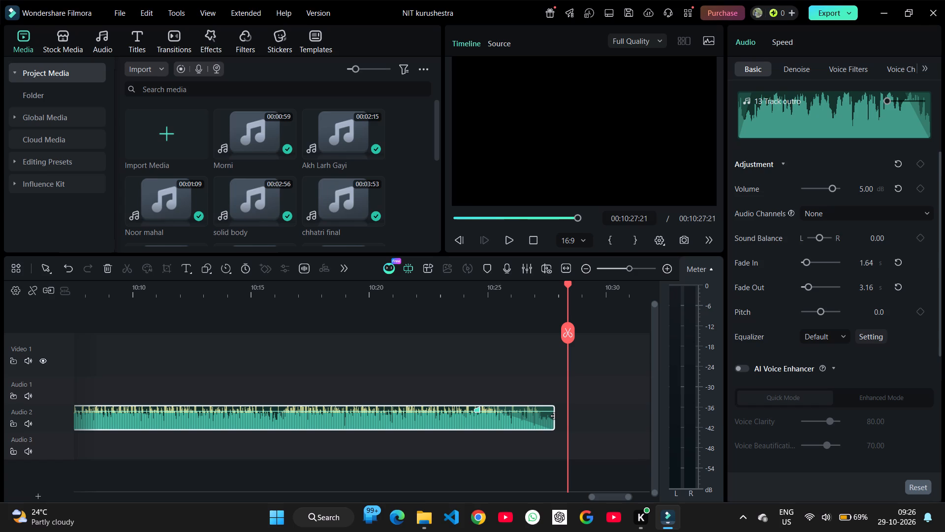
Start a new empty project, saving the changes to NIT kurushestra.
{"action": "key", "text": "ctrl+n"}
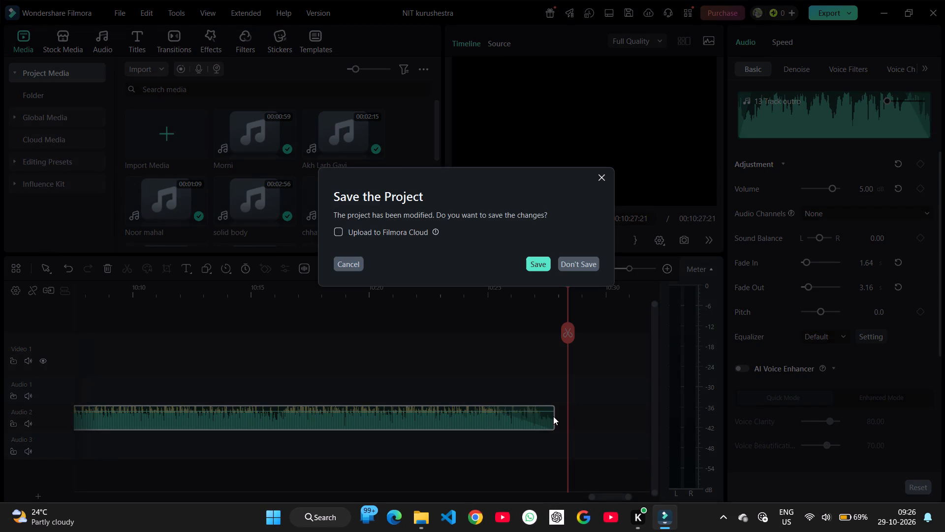
{"action": "left_click", "coordinate": [538, 265]}
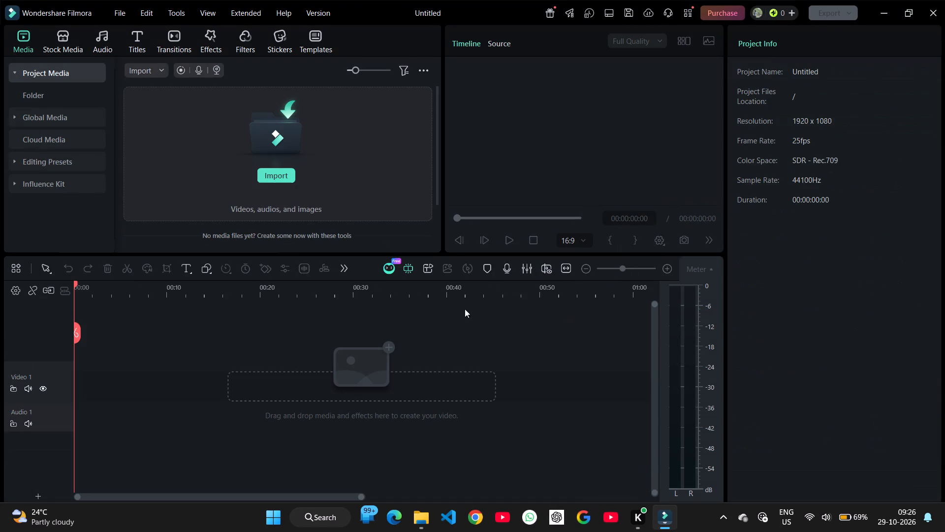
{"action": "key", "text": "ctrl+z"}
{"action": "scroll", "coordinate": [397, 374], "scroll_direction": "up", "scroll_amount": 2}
Switch to Chrome, search Google for "if i cancel train ticket how much refund under 4 hour", and read the refund rules.
{"action": "key", "text": "super+5"}
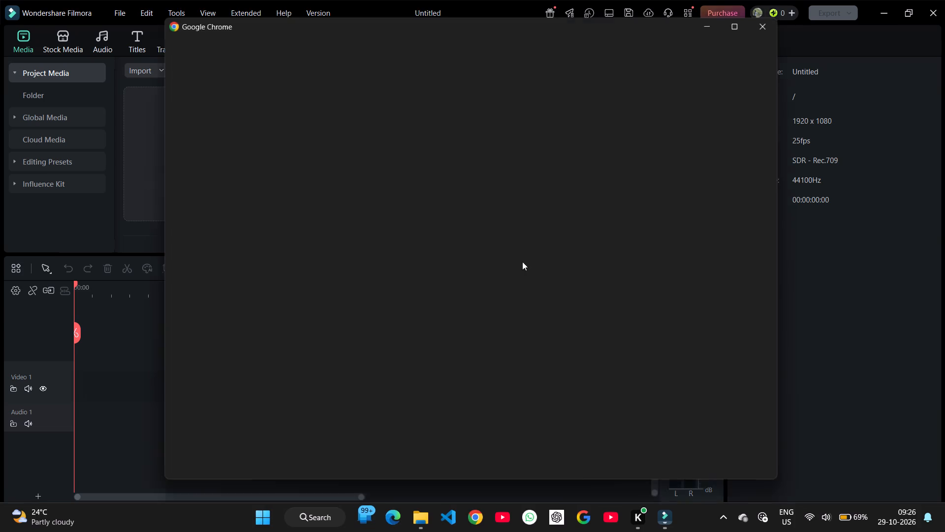
{"action": "left_click", "coordinate": [382, 232]}
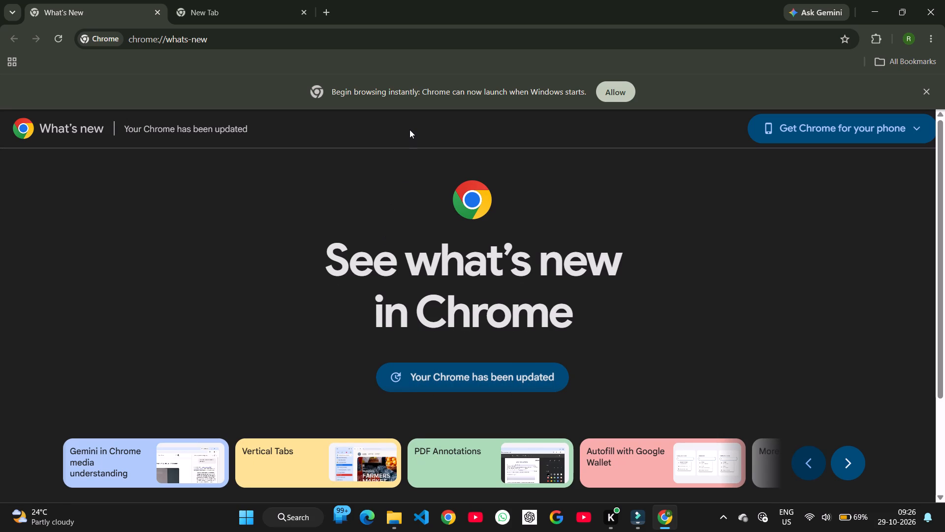
{"action": "left_click", "coordinate": [278, 36]}
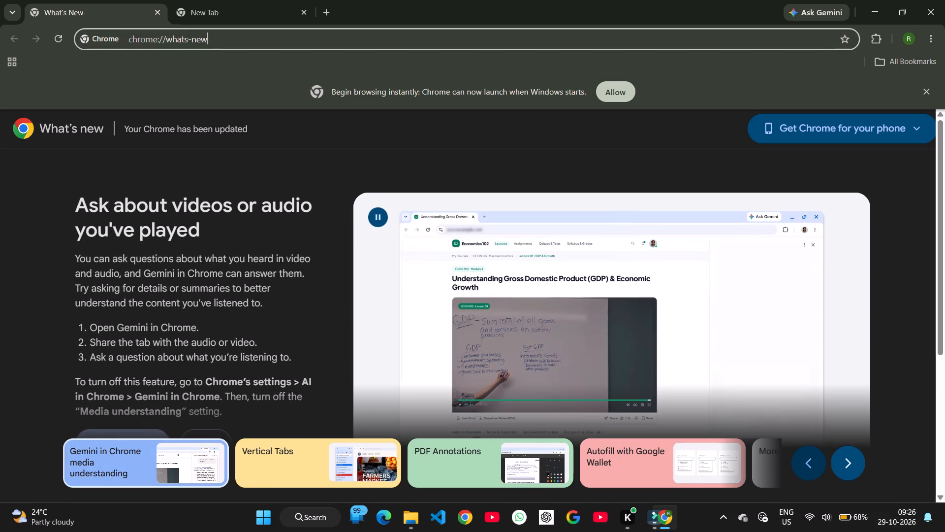
{"action": "key", "text": "o"}
{"action": "key", "text": "i"}
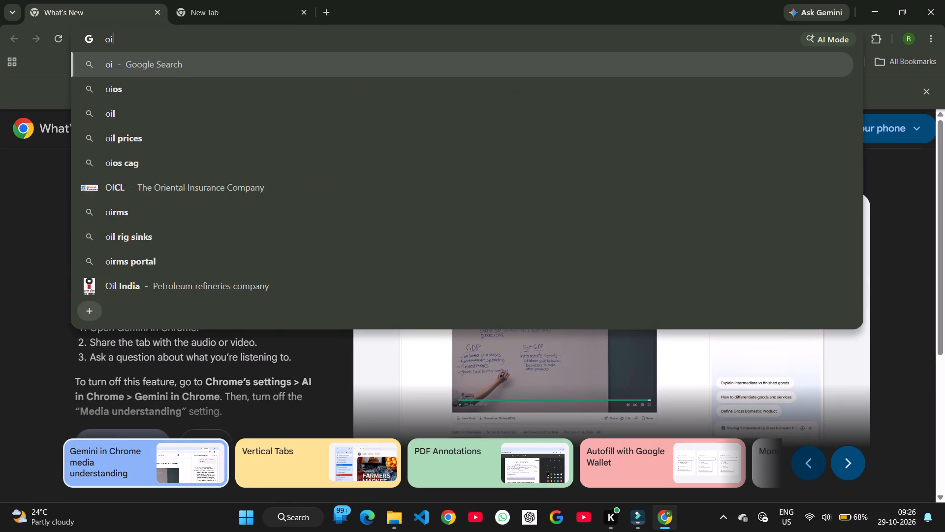
{"action": "key", "text": "BackSpace"}
{"action": "key", "text": "BackSpace"}
{"action": "type", "text": "if i"}
{"action": "key", "text": "space"}
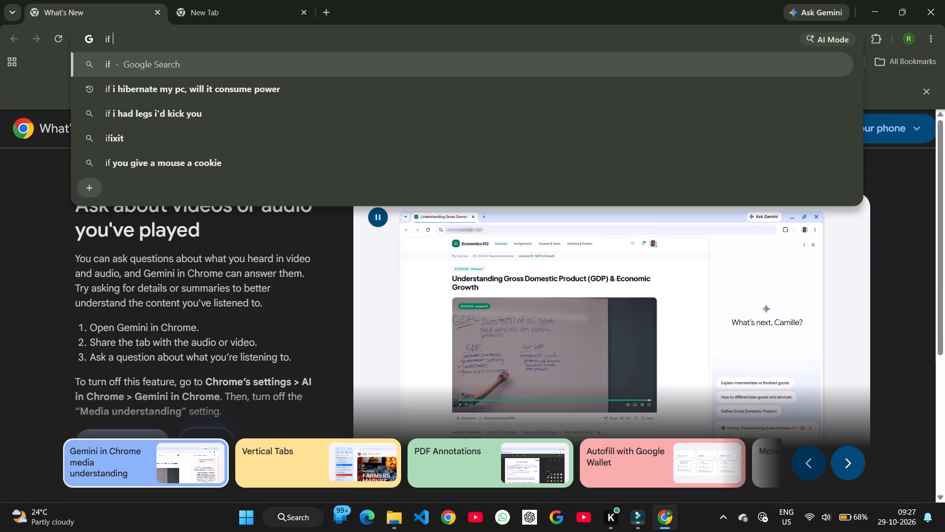
{"action": "key", "text": "i"}
{"action": "key", "text": "BackSpace"}
{"action": "type", "text": "cancel train ti"}
{"action": "key", "text": "Right"}
{"action": "key", "text": "space"}
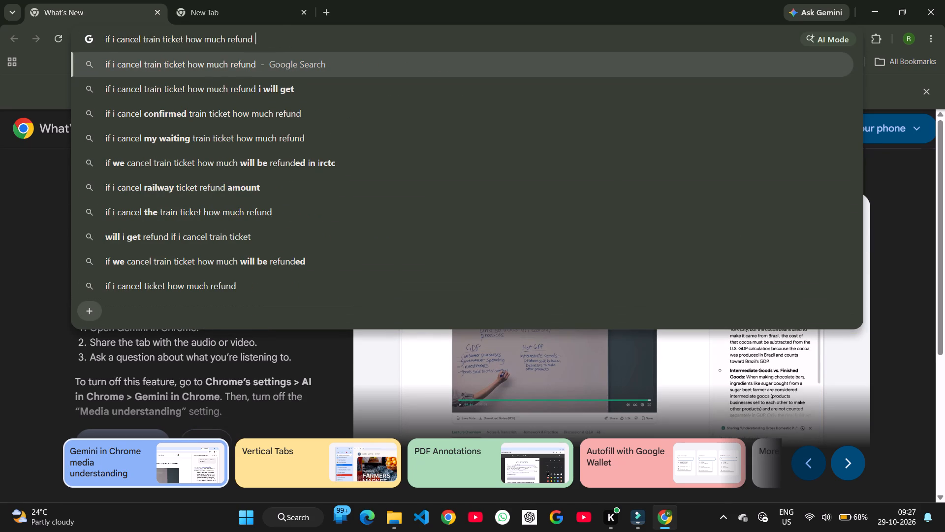
{"action": "type", "text": "under 4 hour"}
{"action": "key", "text": "Return"}
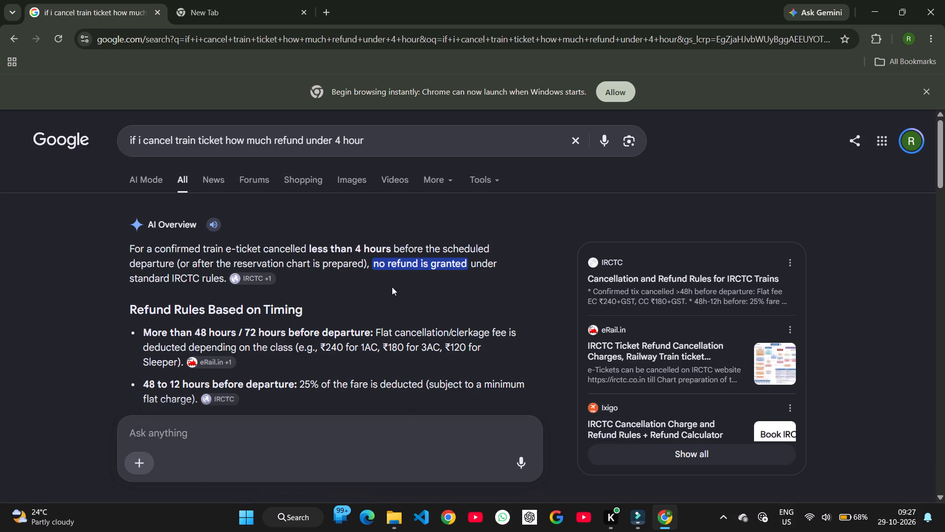
{"action": "scroll", "coordinate": [392, 287], "scroll_direction": "down", "scroll_amount": 1}
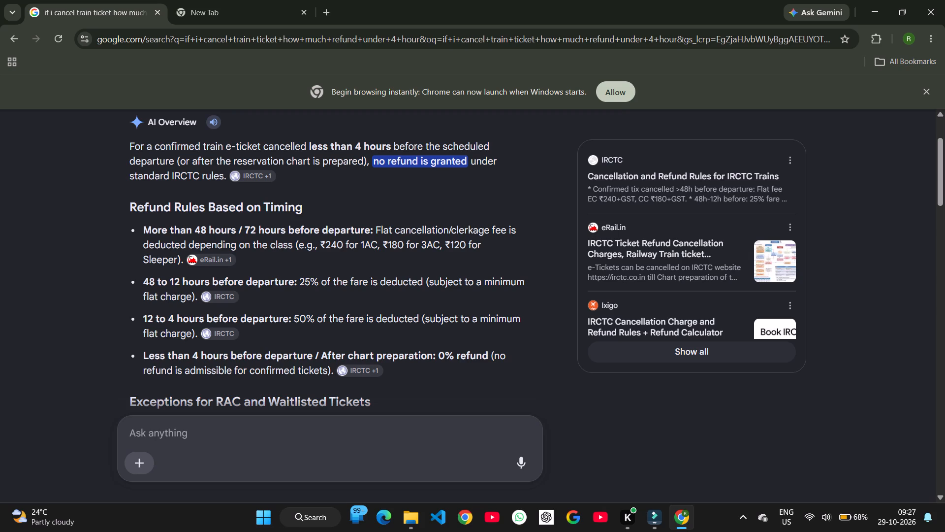
{"action": "scroll", "coordinate": [391, 287], "scroll_direction": "down", "scroll_amount": 1}
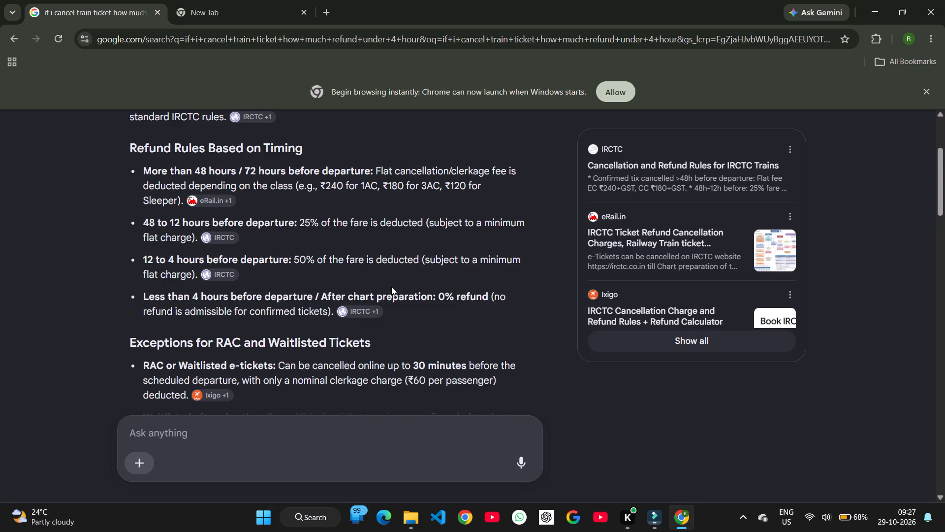
Switch back to Filmora and open the saved project NIT kurushestra.wfp.
{"action": "key", "text": "alt+Tab"}
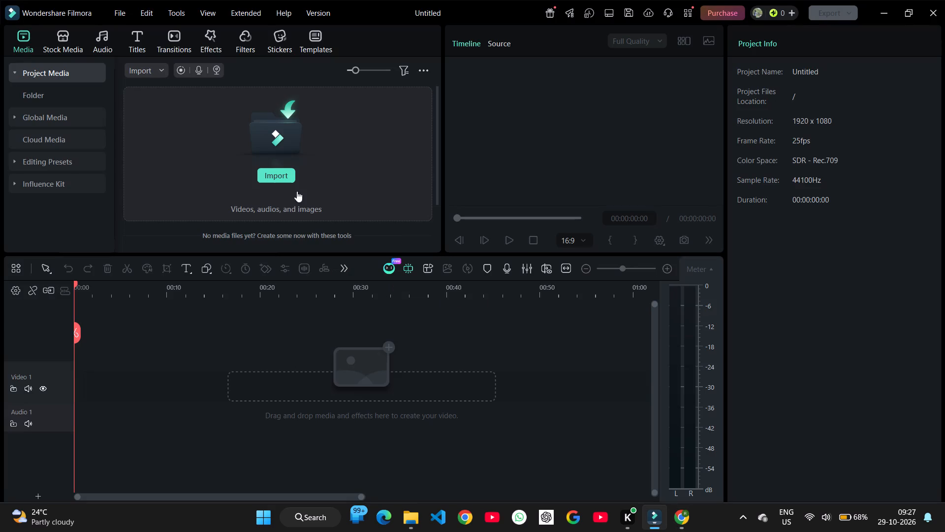
{"action": "left_click", "coordinate": [122, 12]}
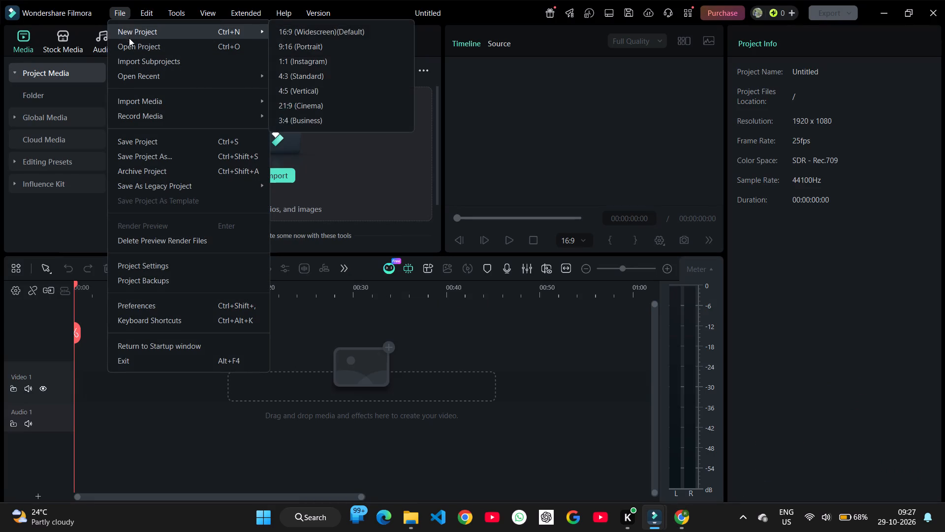
{"action": "left_click", "coordinate": [131, 45]}
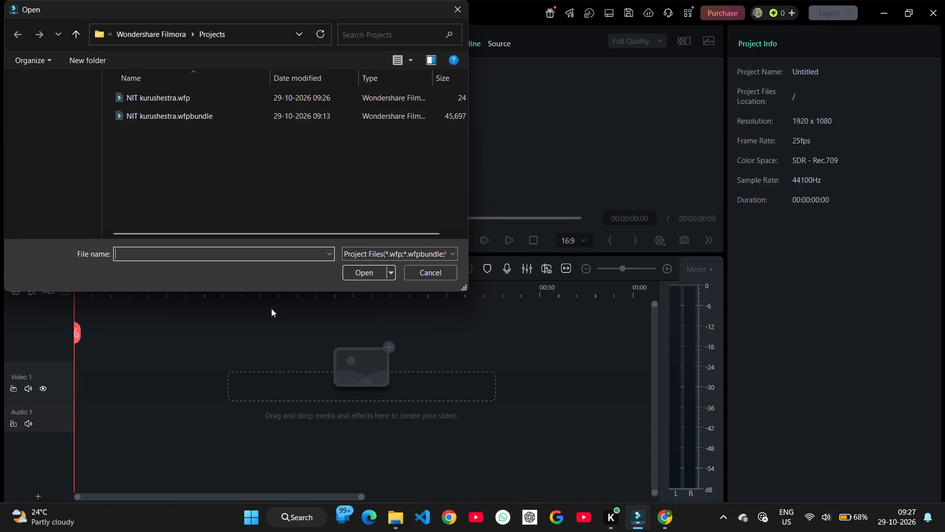
{"action": "left_click", "coordinate": [180, 97]}
{"action": "left_click", "coordinate": [355, 277]}
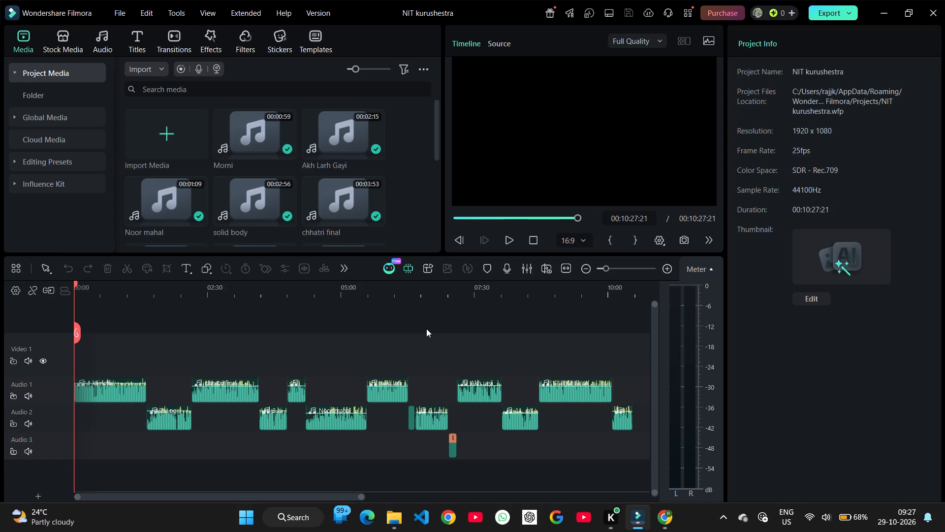
Check the sped-up Morni clip's audio settings on Audio 3 and play the transition into it from about 00:07:00.
{"action": "scroll", "coordinate": [434, 361], "scroll_direction": "up", "scroll_amount": 7}
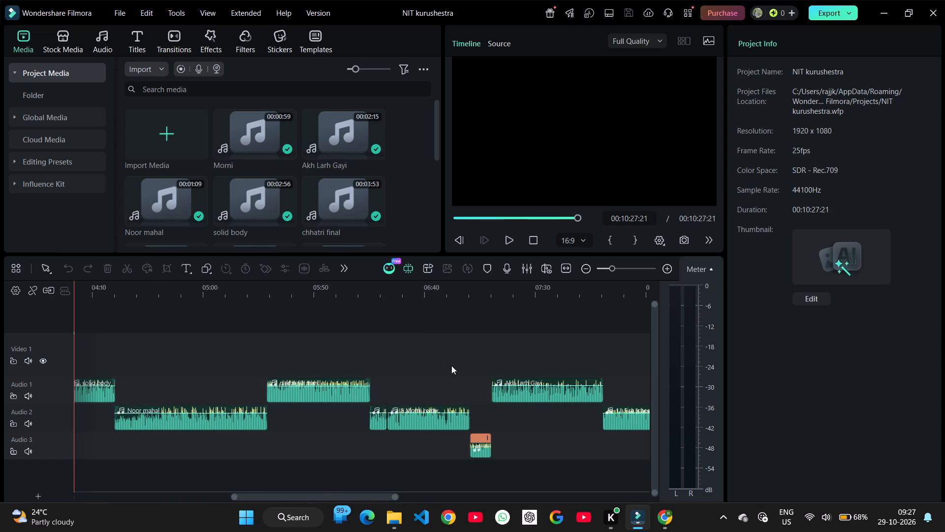
{"action": "scroll", "coordinate": [453, 365], "scroll_direction": "up", "scroll_amount": 4, "text": "ctrl"}
{"action": "left_click", "coordinate": [515, 453]}
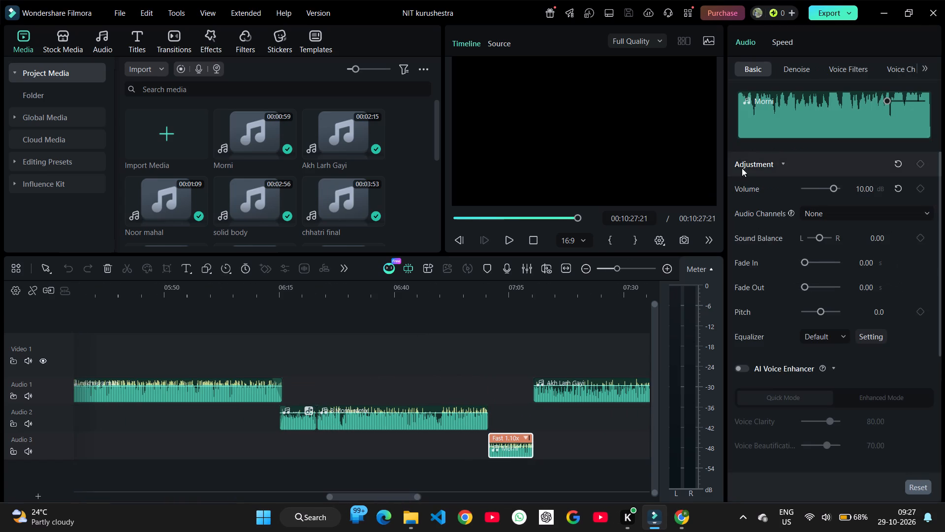
{"action": "scroll", "coordinate": [824, 272], "scroll_direction": "up", "scroll_amount": 3}
{"action": "left_click", "coordinate": [483, 379]}
{"action": "key", "text": "space"}
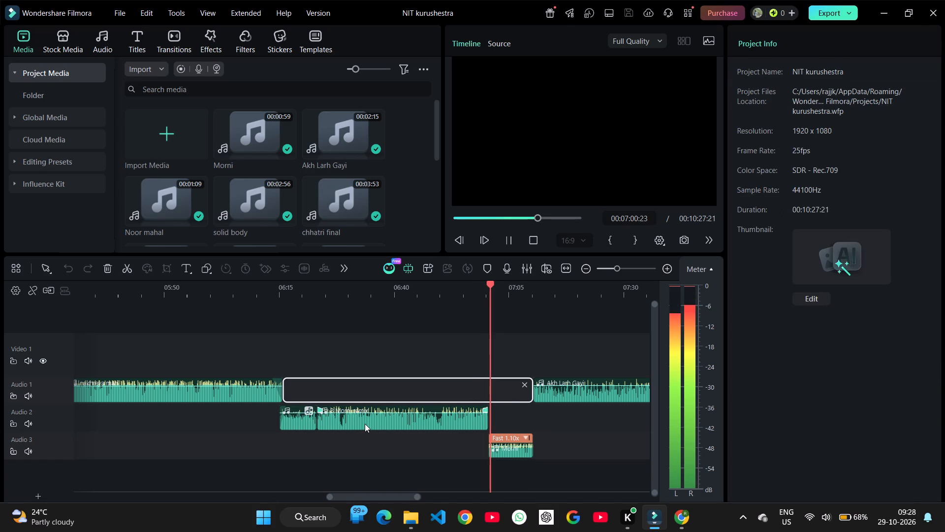
{"action": "scroll", "coordinate": [354, 422], "scroll_direction": "right", "scroll_amount": 2}
{"action": "key", "text": "space"}
Play the transition from the chhatri final clip into the following Audio 2 clip, around 00:03:27.
{"action": "scroll", "coordinate": [326, 426], "scroll_direction": "down", "scroll_amount": 6, "text": "ctrl"}
{"action": "scroll", "coordinate": [418, 469], "scroll_direction": "right", "scroll_amount": 1}
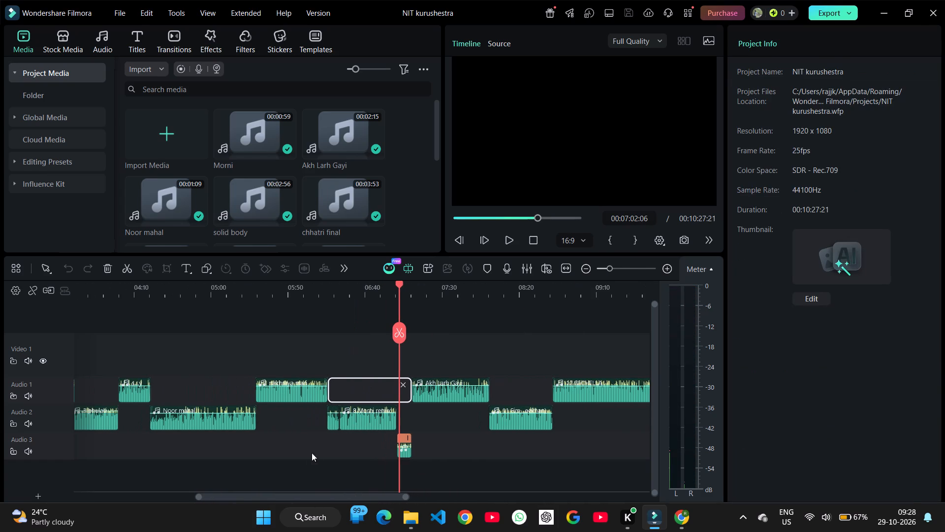
{"action": "scroll", "coordinate": [133, 334], "scroll_direction": "right", "scroll_amount": 4}
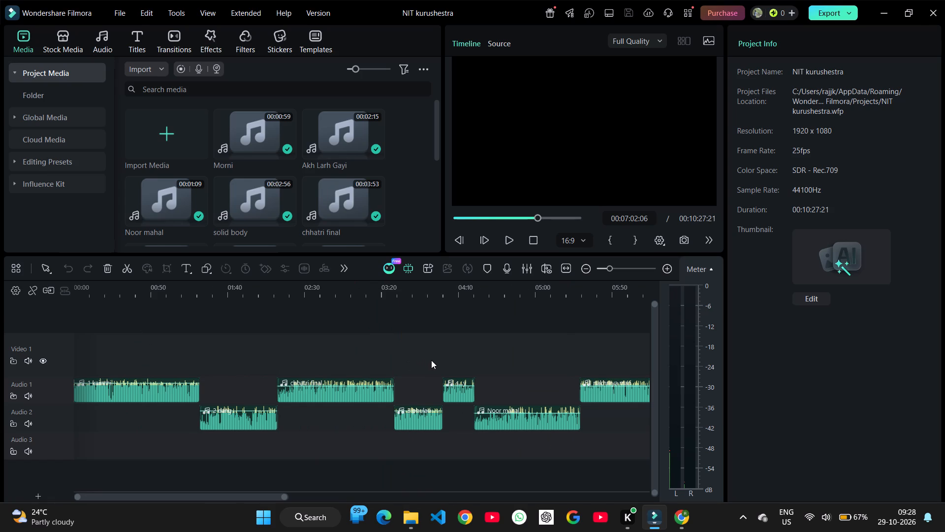
{"action": "left_click", "coordinate": [391, 355]}
{"action": "key", "text": "space"}
{"action": "scroll", "coordinate": [391, 355], "scroll_direction": "left", "scroll_amount": 1}
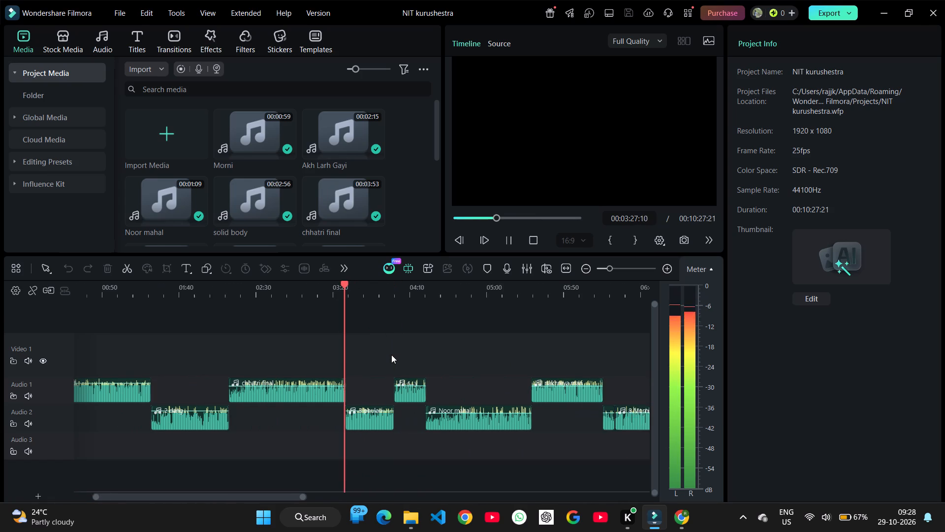
{"action": "scroll", "coordinate": [391, 355], "scroll_direction": "left", "scroll_amount": 1}
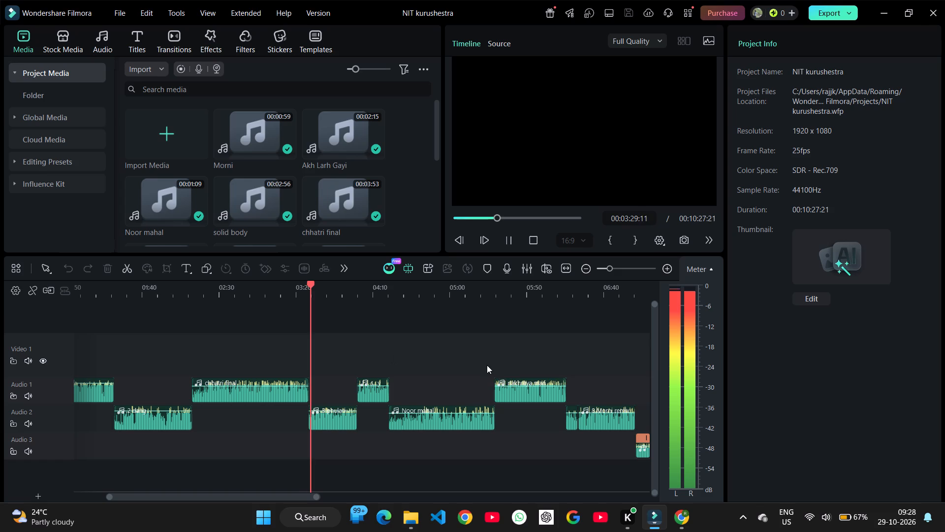
Play the transition from Noor mahal into the following Audio 1 clip from about 00:05:24, replaying it from slightly earlier points.
{"action": "left_click", "coordinate": [487, 364]}
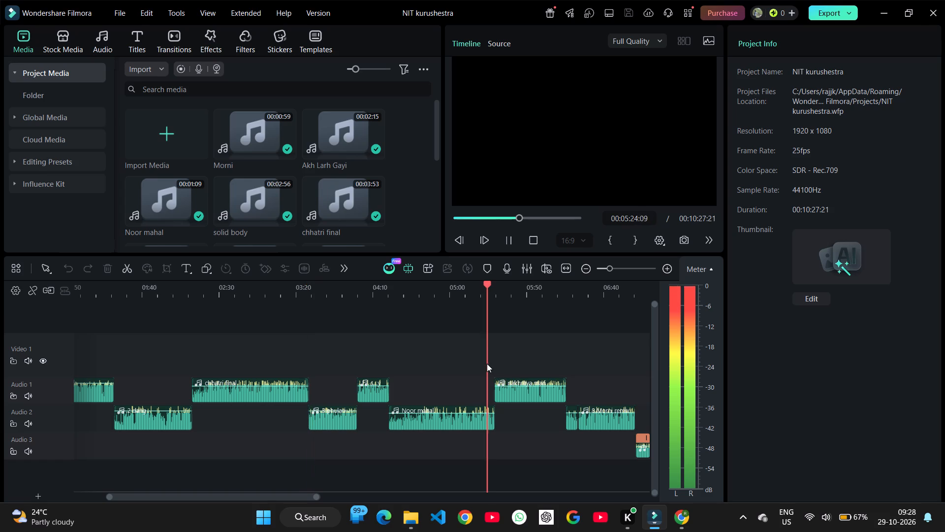
{"action": "scroll", "coordinate": [487, 364], "scroll_direction": "up", "scroll_amount": 10, "text": "ctrl"}
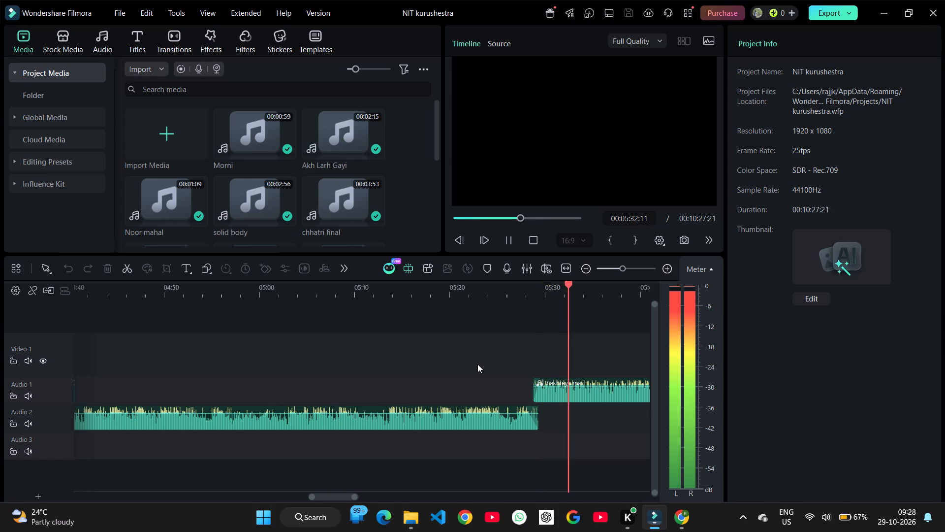
{"action": "left_click", "coordinate": [400, 358]}
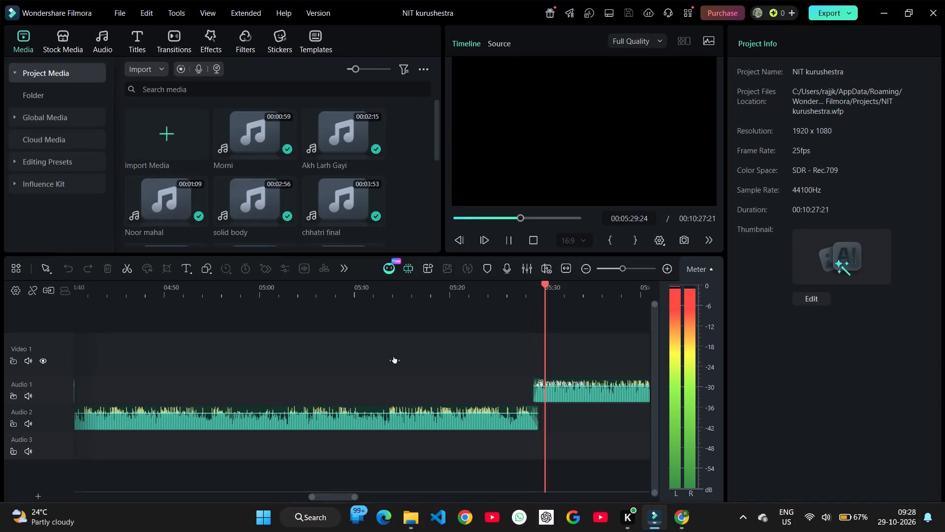
{"action": "left_click", "coordinate": [451, 363]}
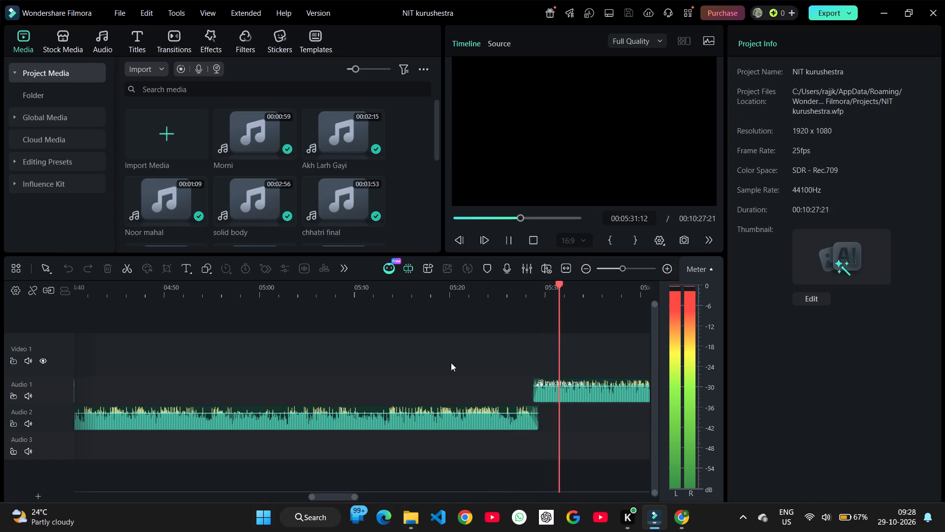
Sample the mix around 00:06:07, and play from about 00:07:05 through the sped-up Morni clip's transition into Akh Larh Gayi.
{"action": "scroll", "coordinate": [451, 363], "scroll_direction": "down", "scroll_amount": 8, "text": "ctrl"}
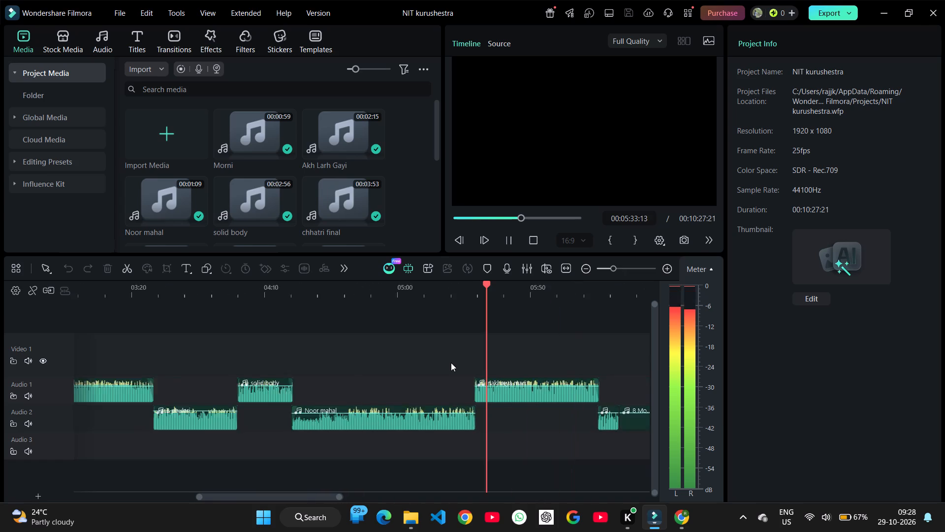
{"action": "scroll", "coordinate": [451, 363], "scroll_direction": "down", "scroll_amount": 2, "text": "ctrl"}
{"action": "left_click", "coordinate": [523, 356]}
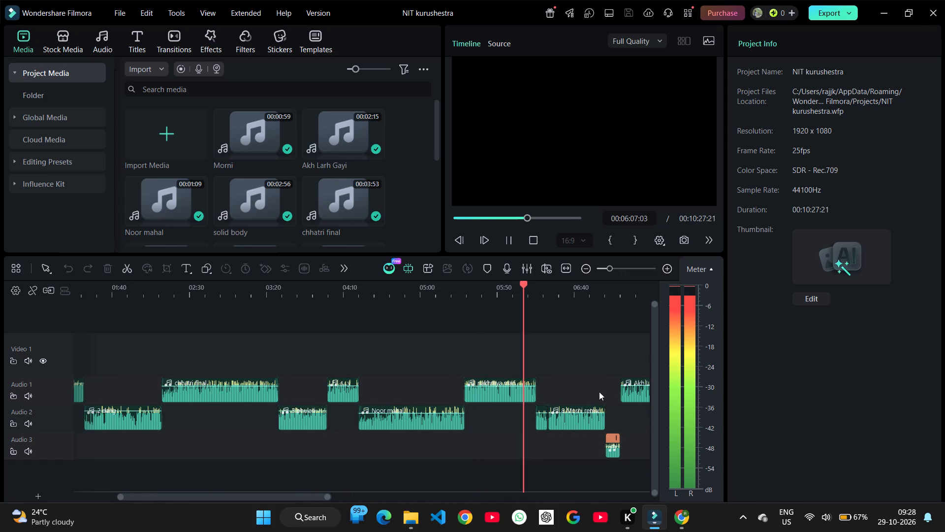
{"action": "left_click", "coordinate": [613, 360]}
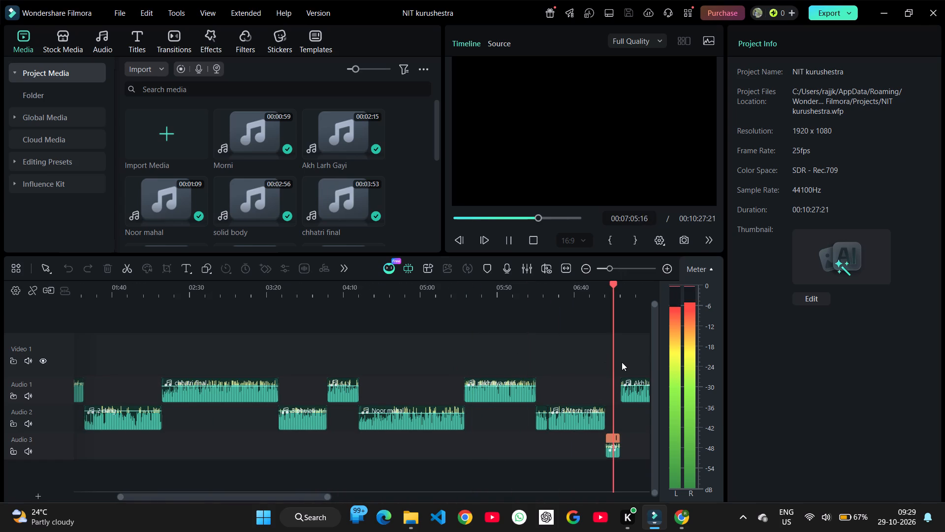
{"action": "scroll", "coordinate": [622, 362], "scroll_direction": "up", "scroll_amount": 19, "text": "ctrl"}
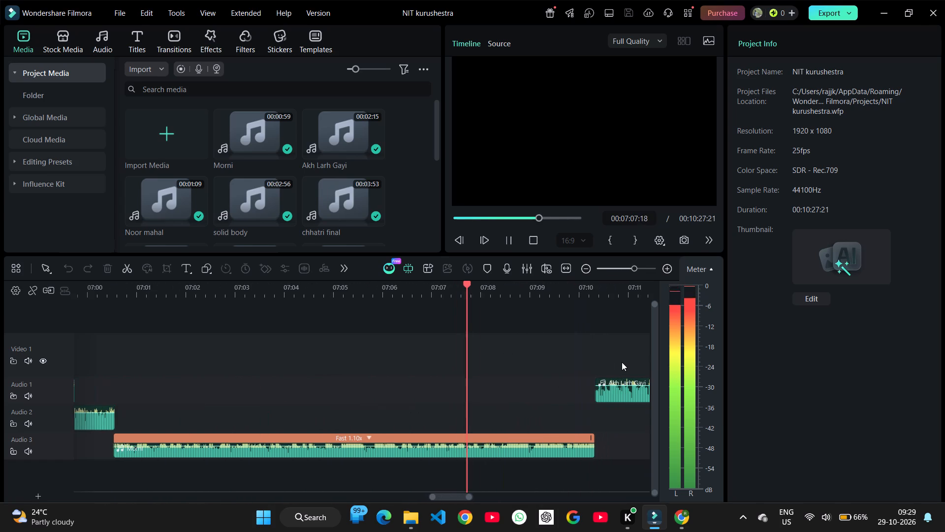
{"action": "scroll", "coordinate": [523, 335], "scroll_direction": "left", "scroll_amount": 1}
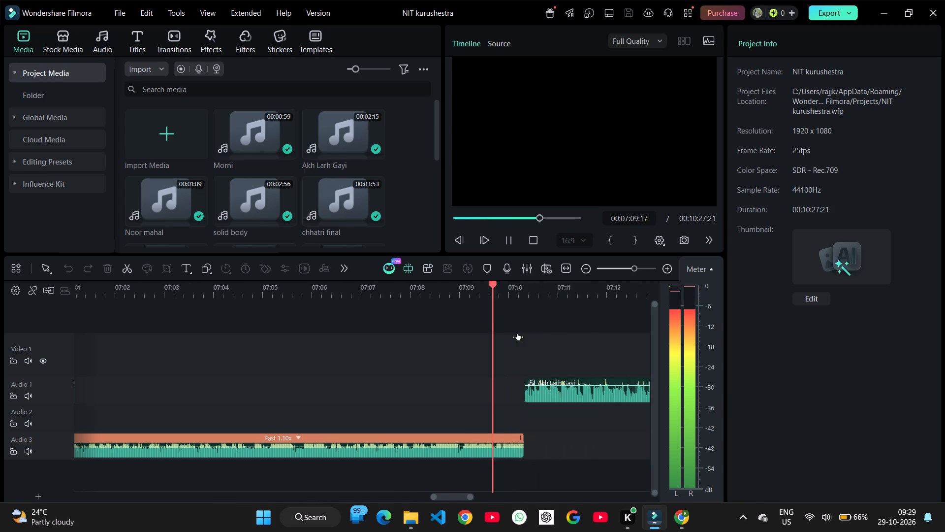
{"action": "scroll", "coordinate": [523, 335], "scroll_direction": "left", "scroll_amount": 2}
{"action": "scroll", "coordinate": [523, 335], "scroll_direction": "down", "scroll_amount": 5, "text": "ctrl"}
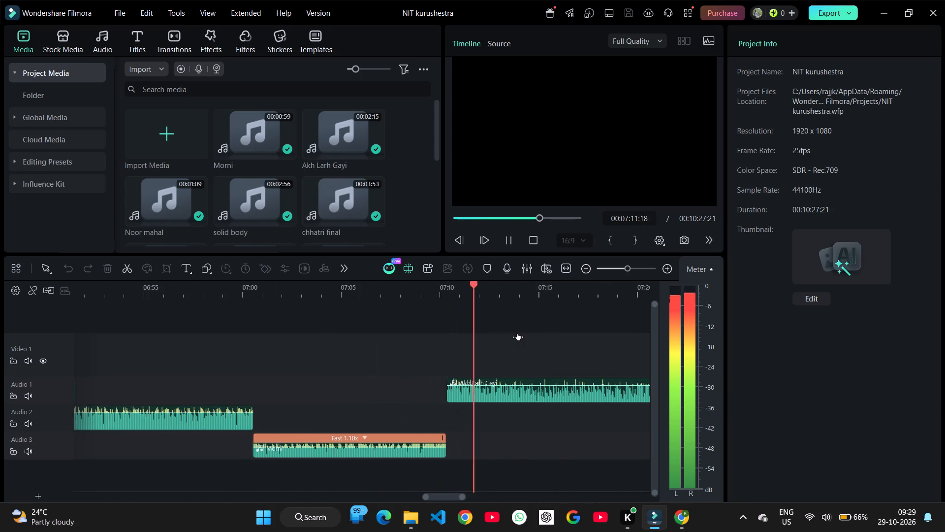
{"action": "scroll", "coordinate": [523, 335], "scroll_direction": "left", "scroll_amount": 2}
{"action": "scroll", "coordinate": [533, 326], "scroll_direction": "down", "scroll_amount": 5, "text": "ctrl"}
{"action": "scroll", "coordinate": [533, 326], "scroll_direction": "left", "scroll_amount": 1}
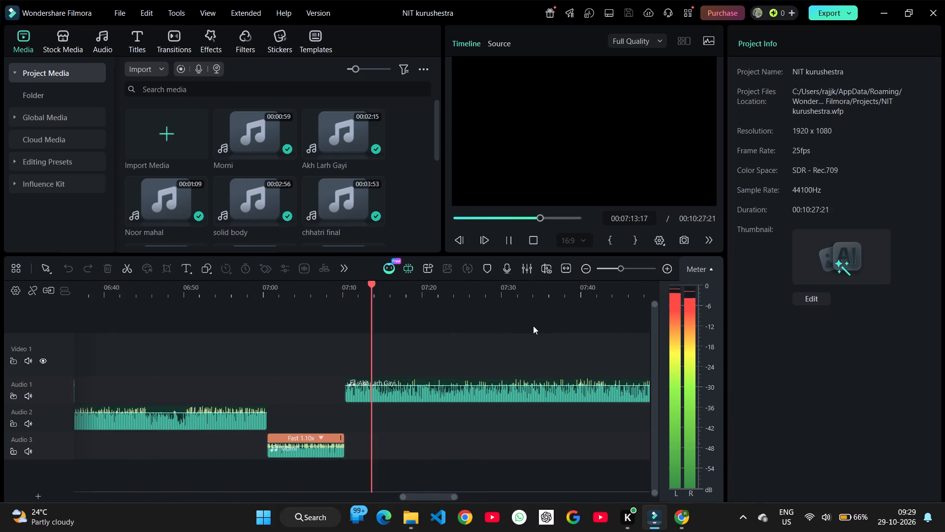
{"action": "scroll", "coordinate": [533, 326], "scroll_direction": "left", "scroll_amount": 2}
{"action": "key", "text": "space"}
Play the end of Akh Larh Gayi from about 00:07:48 through its transition into the 11 Fire (cheekhan) clip.
{"action": "scroll", "coordinate": [533, 326], "scroll_direction": "left", "scroll_amount": 3}
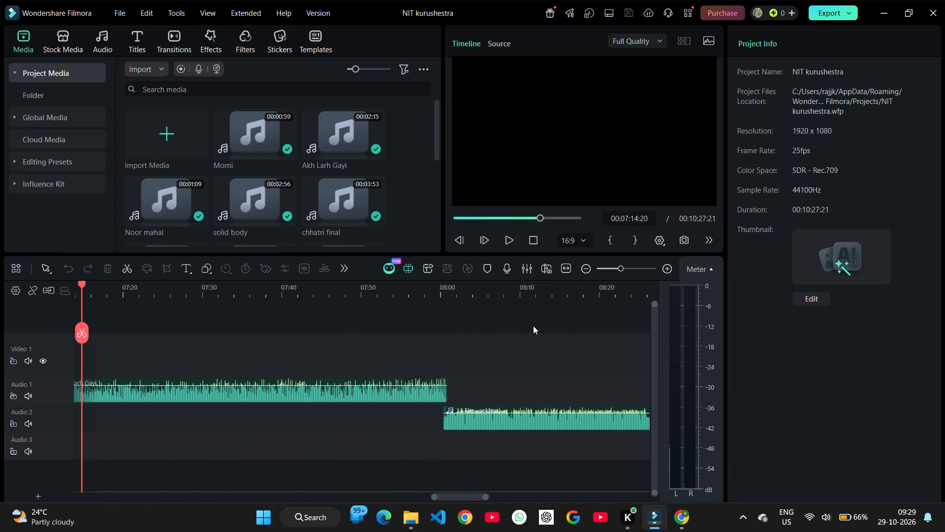
{"action": "left_click", "coordinate": [349, 365]}
{"action": "key", "text": "space"}
{"action": "scroll", "coordinate": [349, 365], "scroll_direction": "up", "scroll_amount": 3, "text": "ctrl"}
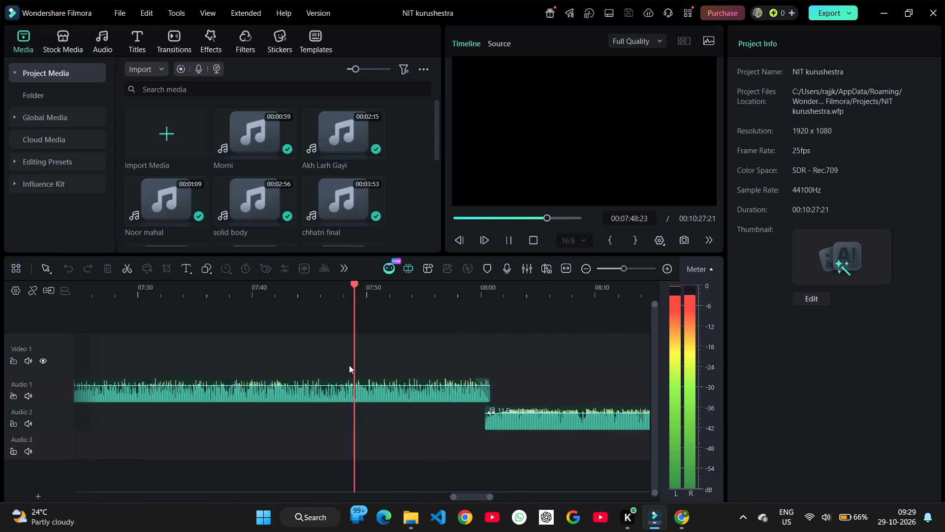
{"action": "scroll", "coordinate": [349, 365], "scroll_direction": "up", "scroll_amount": 5, "text": "ctrl"}
{"action": "scroll", "coordinate": [349, 365], "scroll_direction": "left", "scroll_amount": 3}
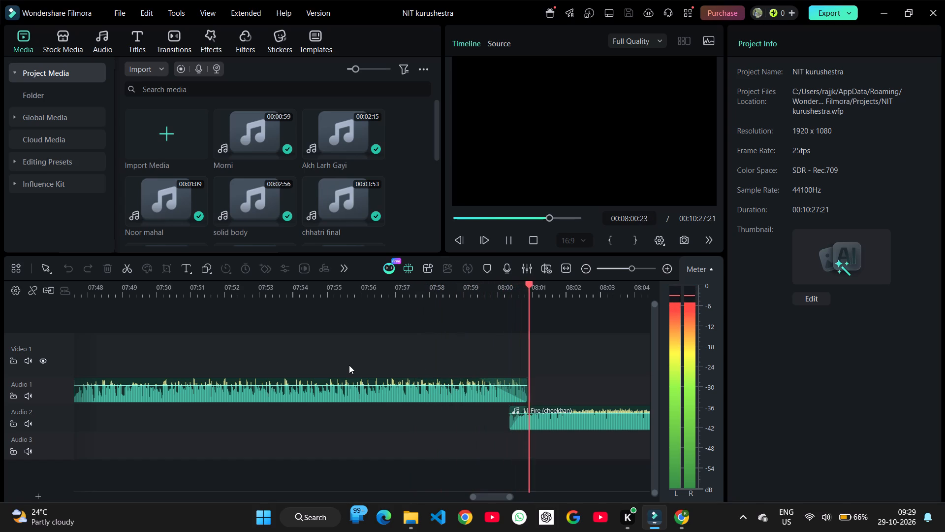
{"action": "scroll", "coordinate": [349, 365], "scroll_direction": "down", "scroll_amount": 4, "text": "ctrl"}
{"action": "scroll", "coordinate": [349, 365], "scroll_direction": "left", "scroll_amount": 4}
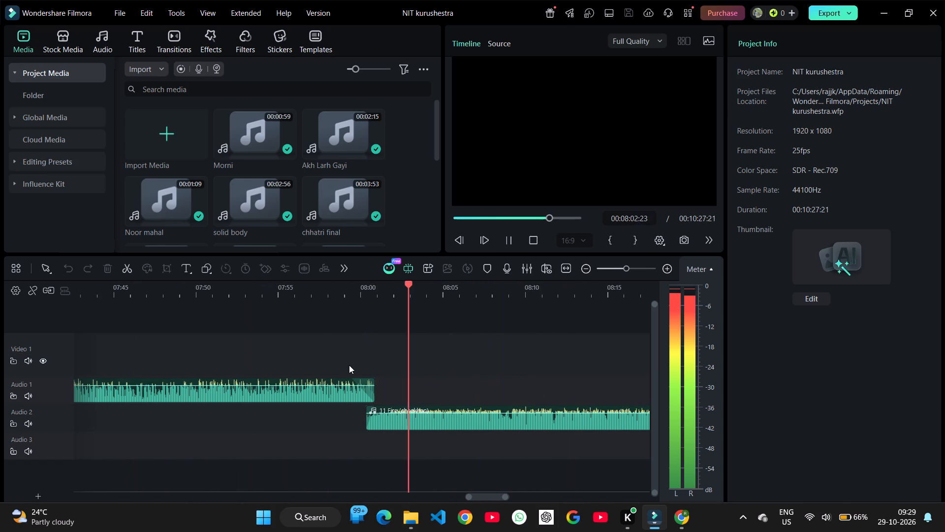
Play the final 13 Track outro clip on Audio 2 from about 00:10:20 through its fade-out.
{"action": "scroll", "coordinate": [349, 365], "scroll_direction": "down", "scroll_amount": 4, "text": "ctrl"}
{"action": "key", "text": "space"}
{"action": "scroll", "coordinate": [349, 365], "scroll_direction": "left", "scroll_amount": 8}
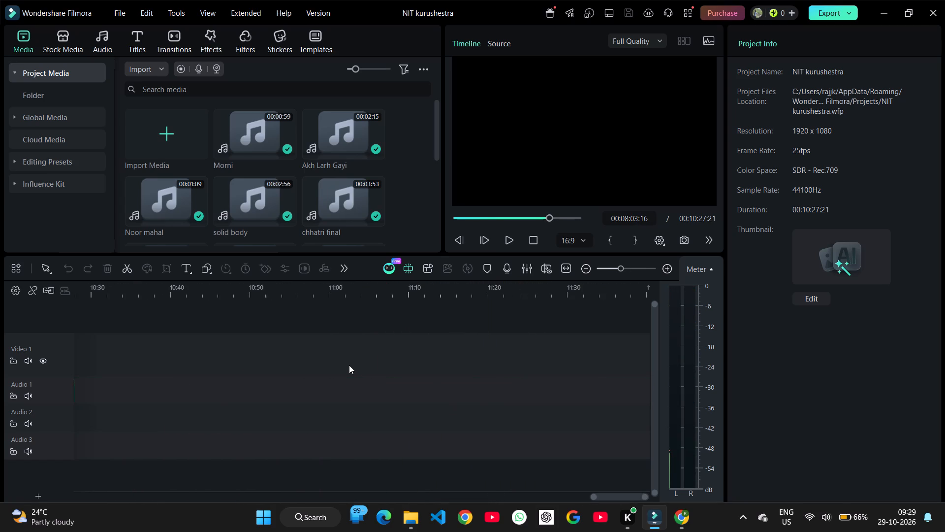
{"action": "scroll", "coordinate": [349, 365], "scroll_direction": "right", "scroll_amount": 1}
{"action": "left_click", "coordinate": [441, 390]}
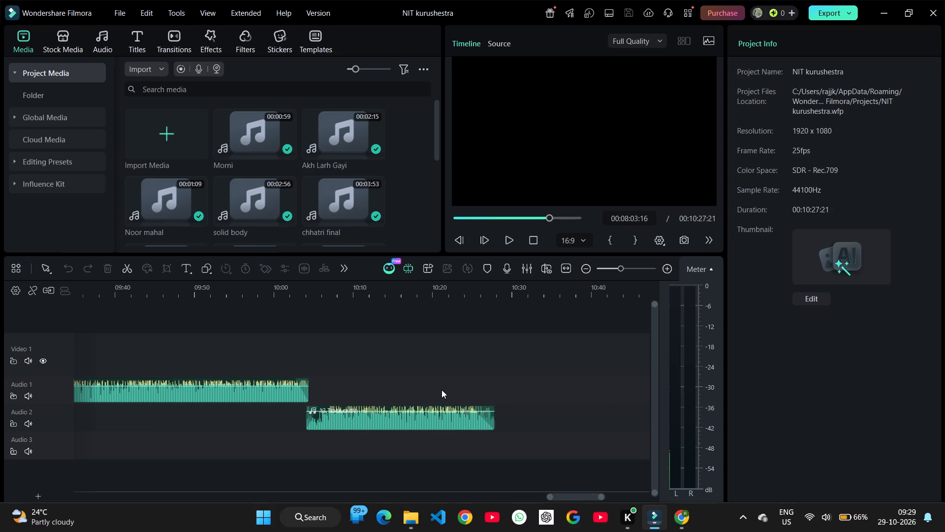
{"action": "key", "text": "space"}
{"action": "scroll", "coordinate": [441, 390], "scroll_direction": "up", "scroll_amount": 9, "text": "ctrl"}
{"action": "scroll", "coordinate": [441, 390], "scroll_direction": "left", "scroll_amount": 1}
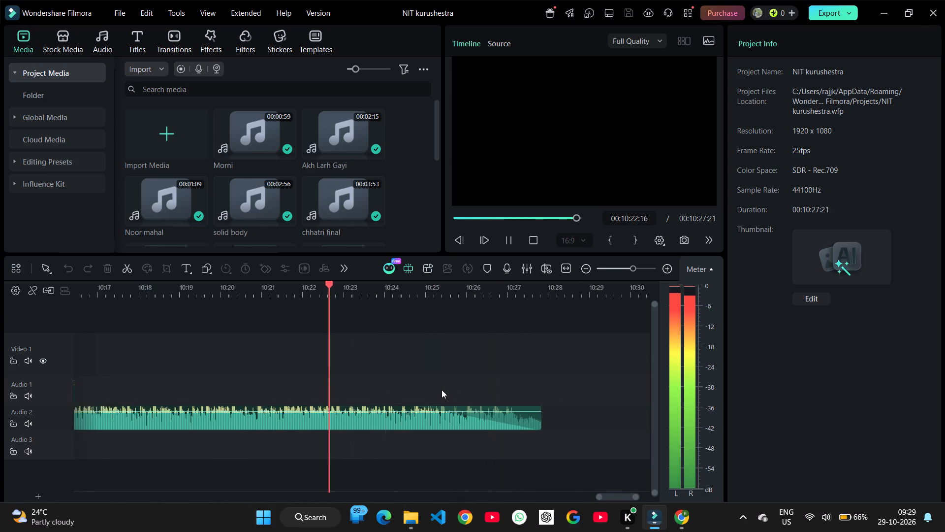
{"action": "scroll", "coordinate": [441, 390], "scroll_direction": "left", "scroll_amount": 1}
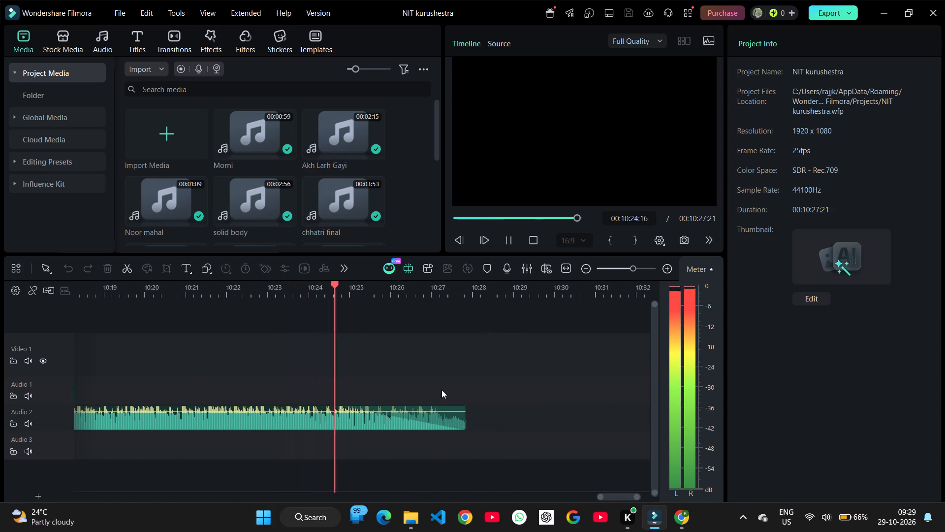
Trim the end of the 13 Track outro clip back to 00:10:27:12 and replay its ending from about 00:10:22.
{"action": "left_click", "coordinate": [427, 415]}
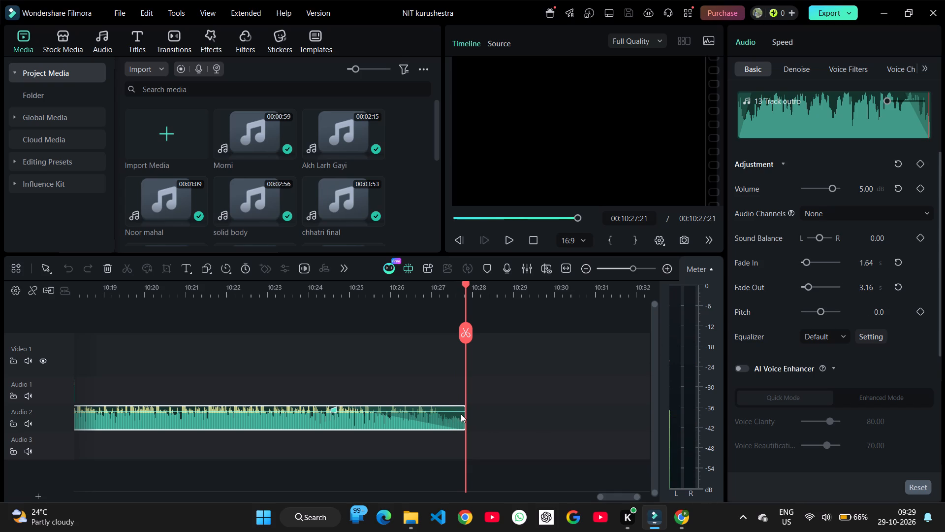
{"action": "left_click_drag", "start_coordinate": [465, 415], "coordinate": [451, 415]}
{"action": "left_click", "coordinate": [221, 371]}
{"action": "key", "text": "space"}
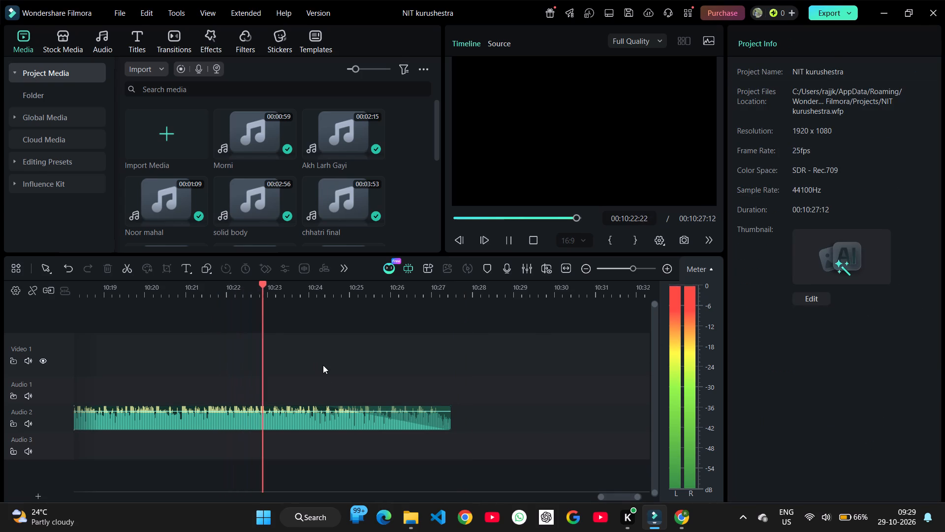
Set the 13 Track outro clip's Fade Out to 2.16 s.
{"action": "left_click", "coordinate": [304, 416]}
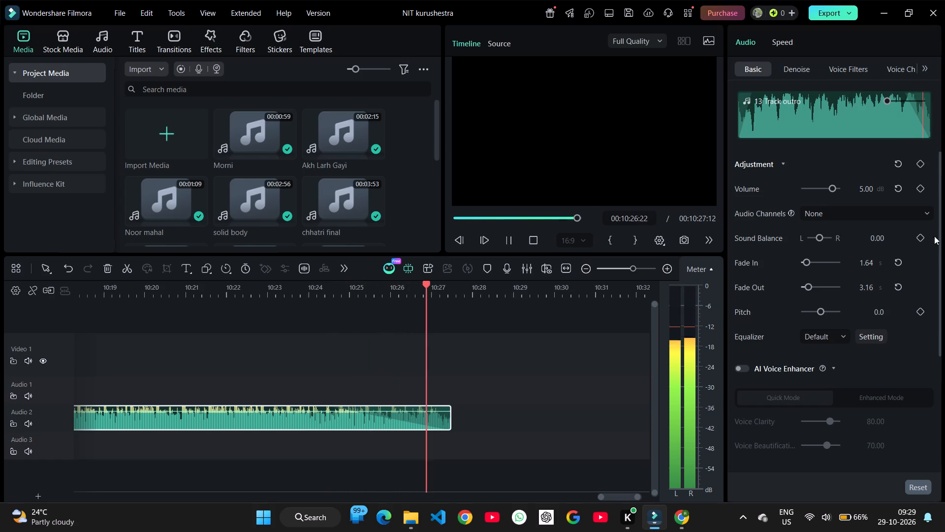
{"action": "left_click", "coordinate": [870, 288]}
{"action": "key", "text": "Page_Down"}
{"action": "key", "text": "Return"}
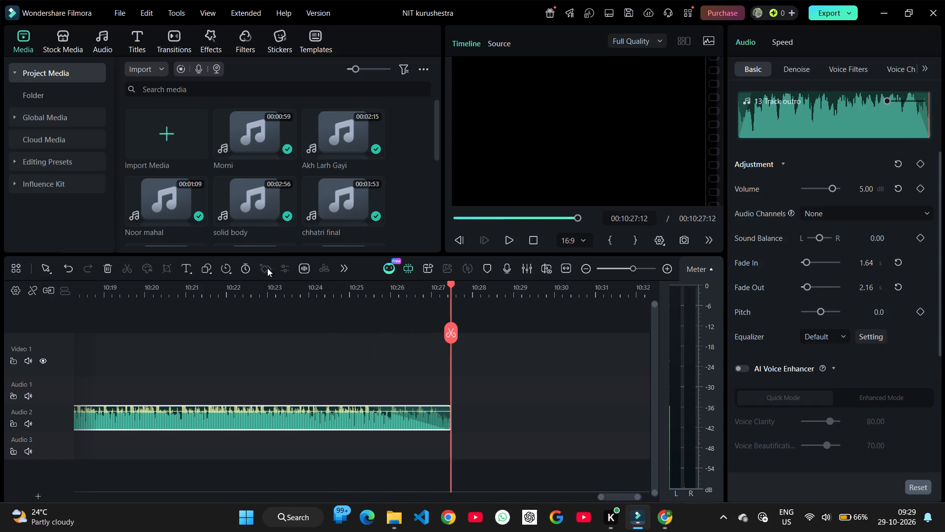
Add another copy of 13 Track outro from the project media to Audio 2, right after the existing outro clip.
{"action": "scroll", "coordinate": [167, 189], "scroll_direction": "down", "scroll_amount": 10}
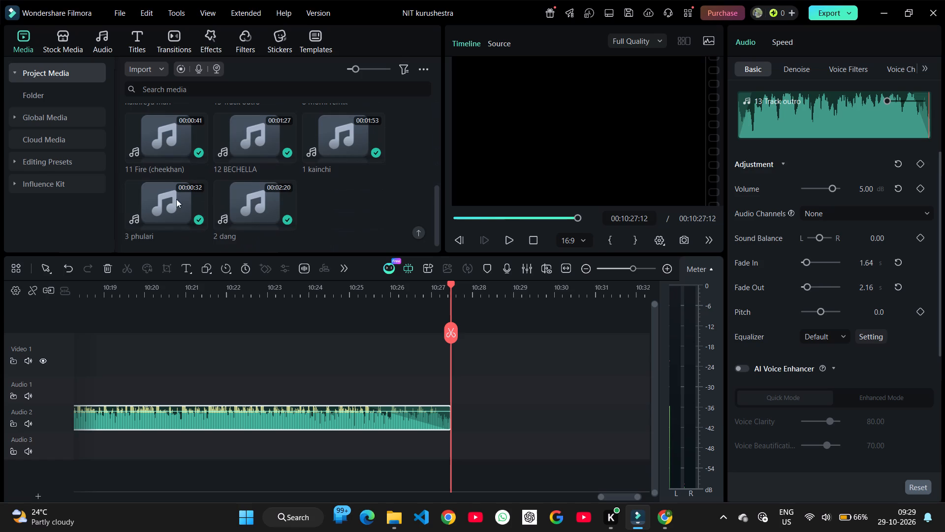
{"action": "scroll", "coordinate": [305, 203], "scroll_direction": "up", "scroll_amount": 3}
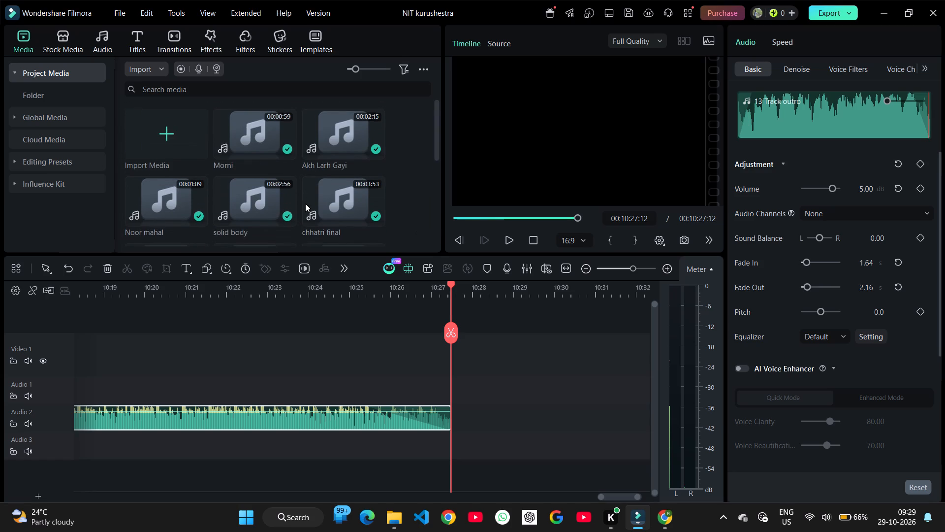
{"action": "scroll", "coordinate": [305, 203], "scroll_direction": "down", "scroll_amount": 1}
{"action": "left_click_drag", "start_coordinate": [254, 199], "coordinate": [502, 396]}
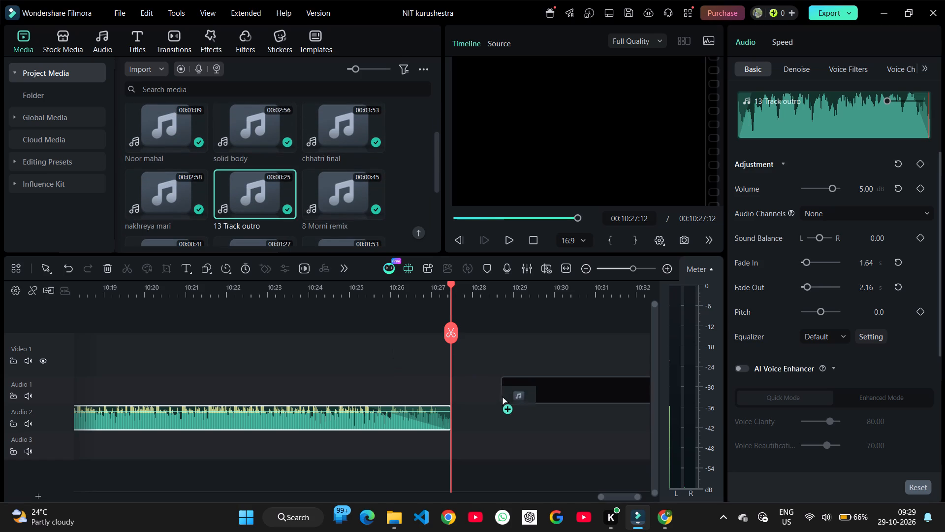
{"action": "left_click_drag", "start_coordinate": [502, 396], "coordinate": [455, 410]}
Split the added 13 Track outro copy at 00:10:31:04 and delete the part after the cut.
{"action": "left_click", "coordinate": [553, 380]}
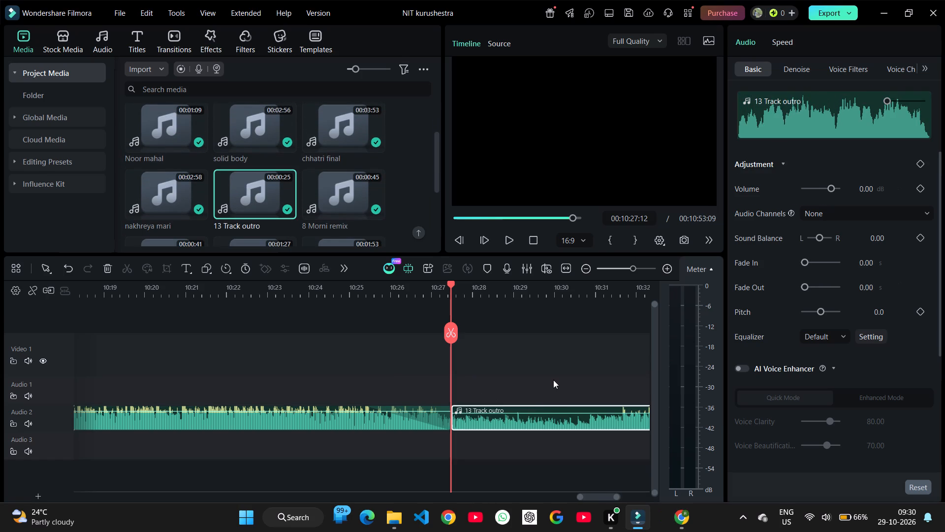
{"action": "left_click", "coordinate": [565, 290]}
{"action": "left_click", "coordinate": [557, 291]}
{"action": "left_click", "coordinate": [556, 291]}
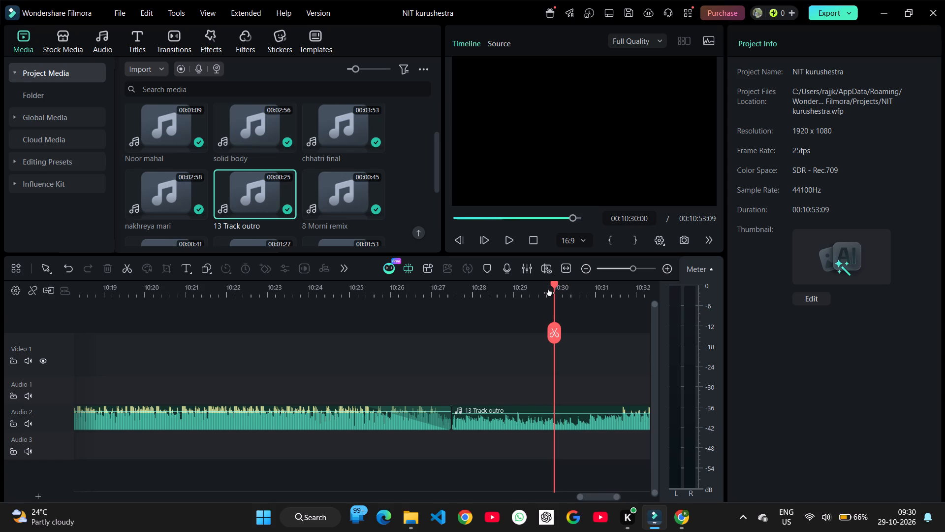
{"action": "left_click", "coordinate": [553, 286]}
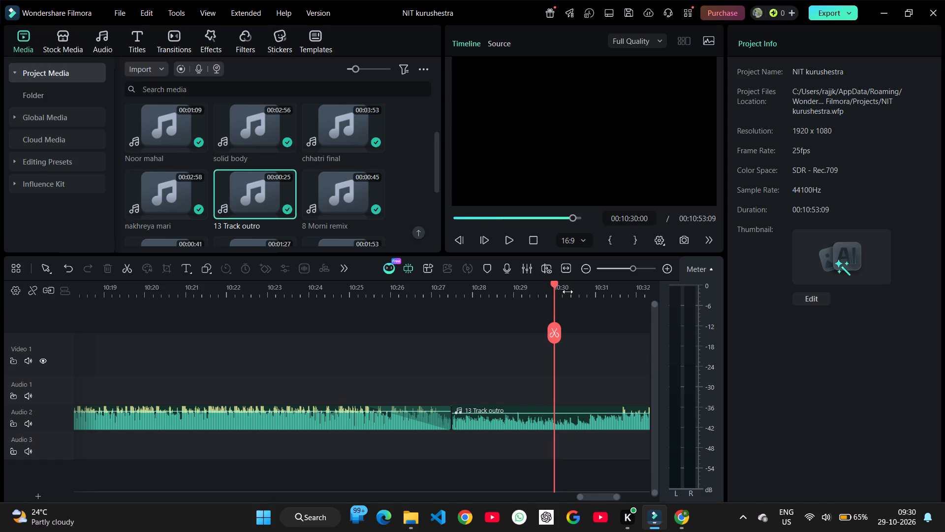
{"action": "left_click", "coordinate": [572, 291]}
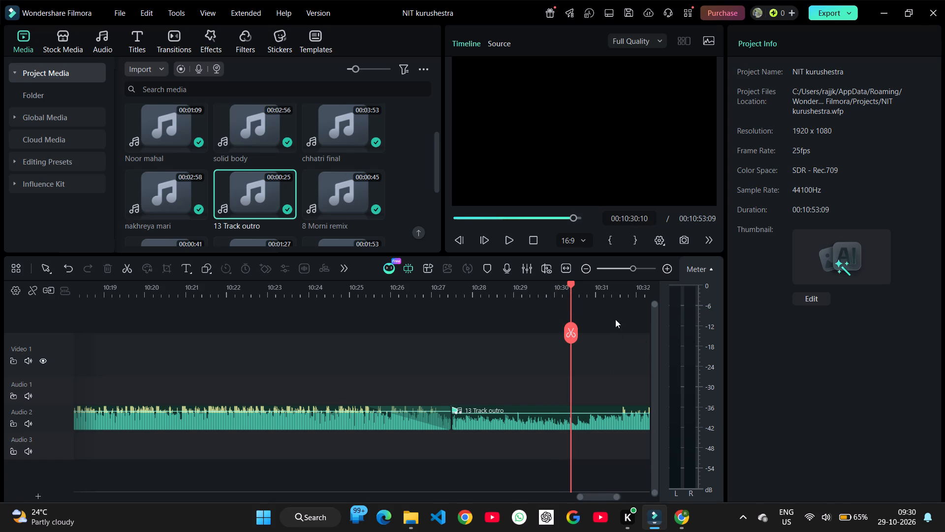
{"action": "left_click", "coordinate": [595, 290]}
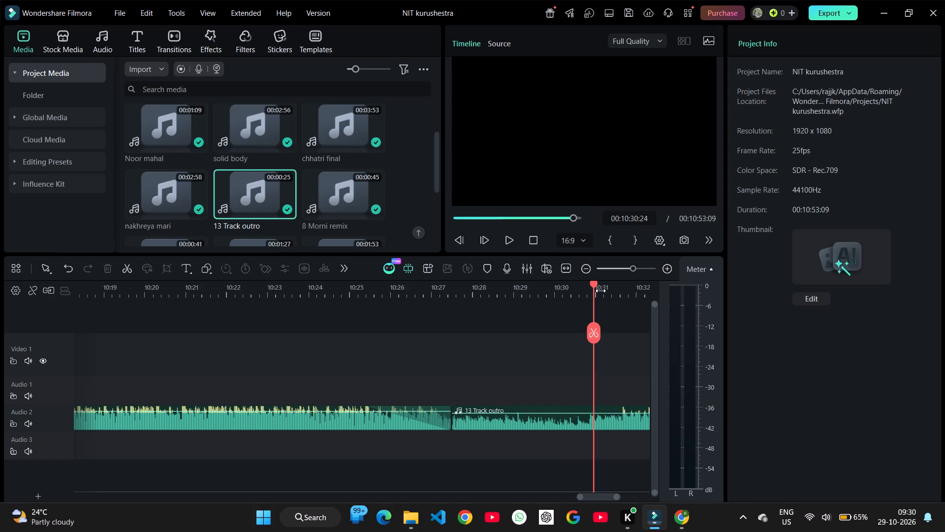
{"action": "left_click", "coordinate": [596, 293]}
{"action": "left_click", "coordinate": [598, 292]}
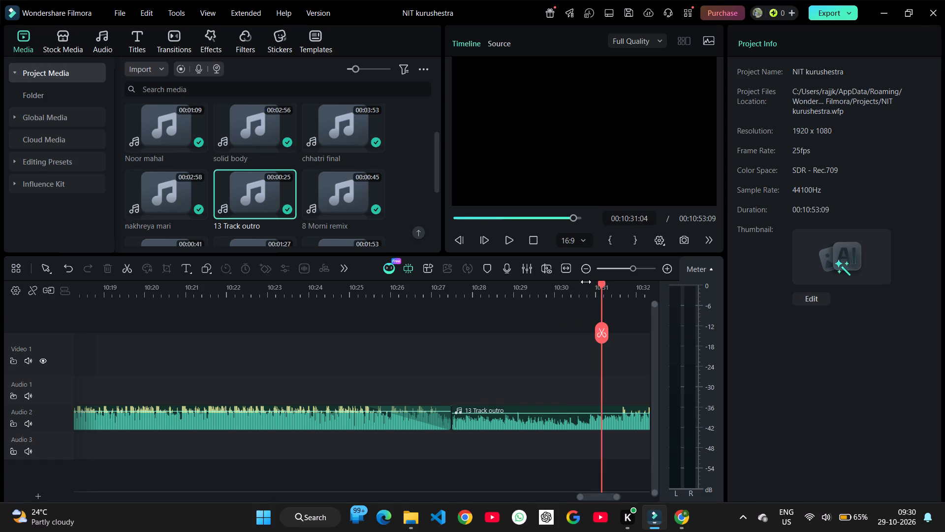
{"action": "left_click", "coordinate": [603, 331]}
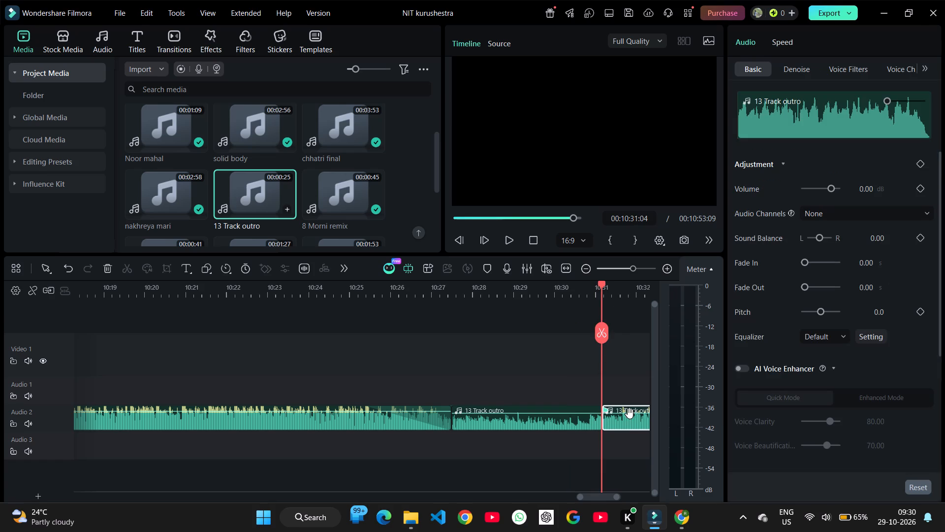
{"action": "key", "text": "Delete"}
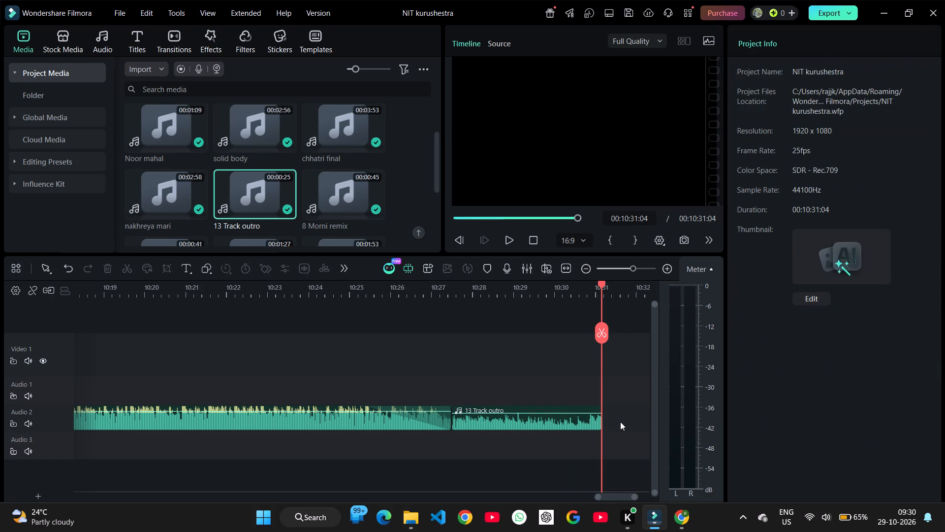
Lower the remaining added outro piece's volume to -∞ dB as a silent tail and save the project.
{"action": "left_click", "coordinate": [582, 421]}
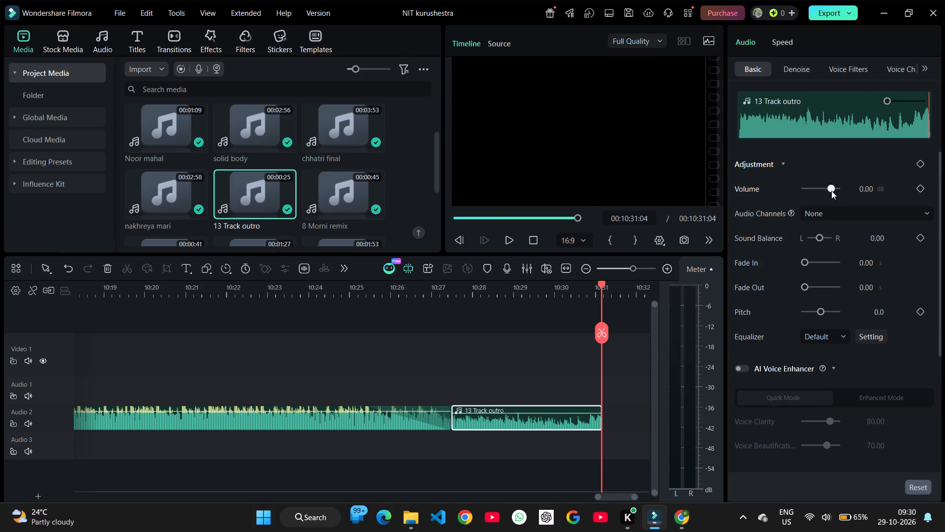
{"action": "left_click_drag", "start_coordinate": [831, 191], "coordinate": [698, 192]}
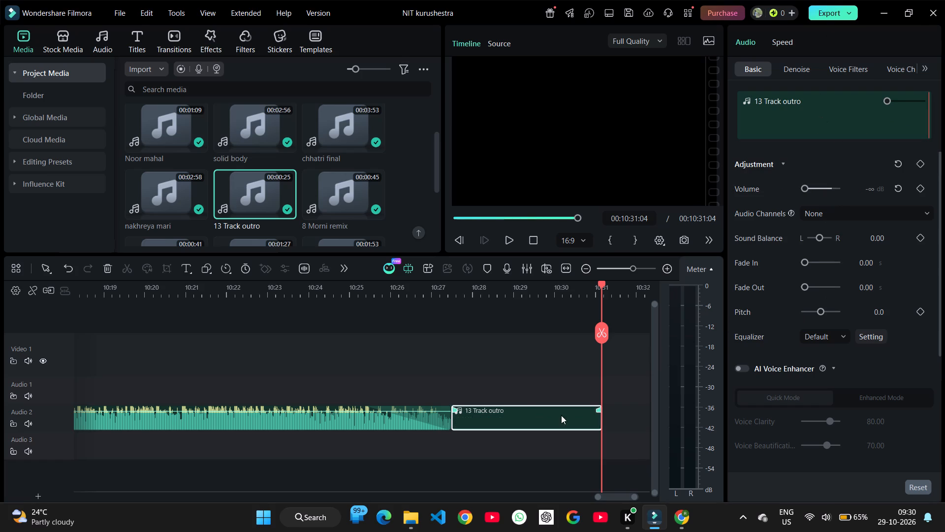
{"action": "key", "text": "ctrl+s"}
Start a local export of the mix and title the file NATARAJA BHANGRA NIT KURU.
{"action": "left_click", "coordinate": [818, 11]}
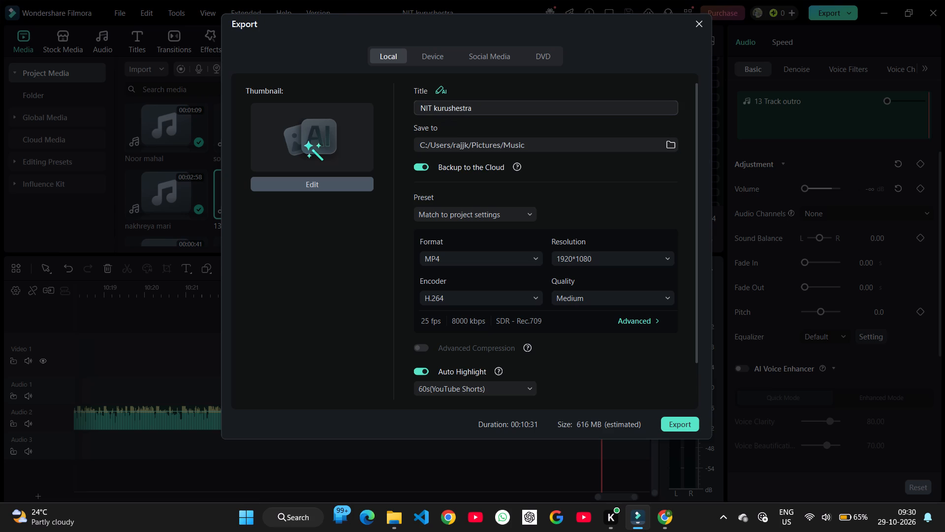
{"action": "left_click", "coordinate": [517, 109]}
{"action": "key", "text": "shift+a"}
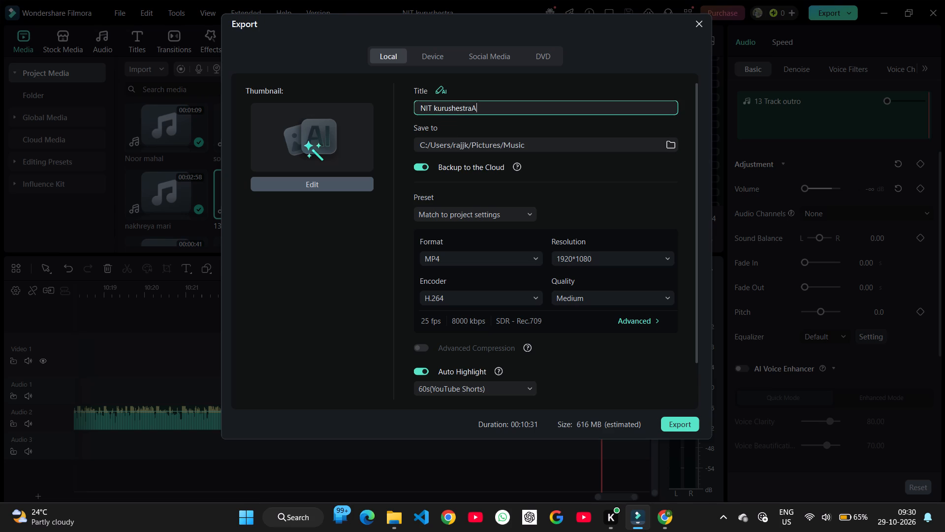
{"action": "key", "text": "ctrl+shift+a"}
{"action": "key", "text": "ctrl+a"}
{"action": "key", "text": "BackSpace"}
{"action": "type", "text": "NATARAJA BHANGRA"}
{"action": "key", "text": "space"}
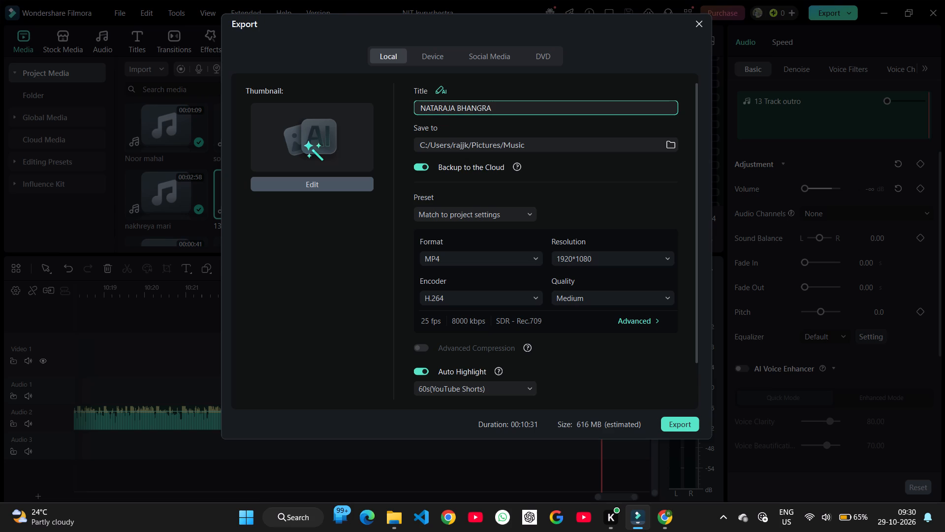
{"action": "type", "text": "NIT"}
{"action": "key", "text": "space"}
{"action": "type", "text": "KUR"}
{"action": "key", "text": "u"}
Export the mix as MP3 using the audio preset, continuing with the watermark option, and cancel the cloud upload once converted.
{"action": "left_click", "coordinate": [513, 212]}
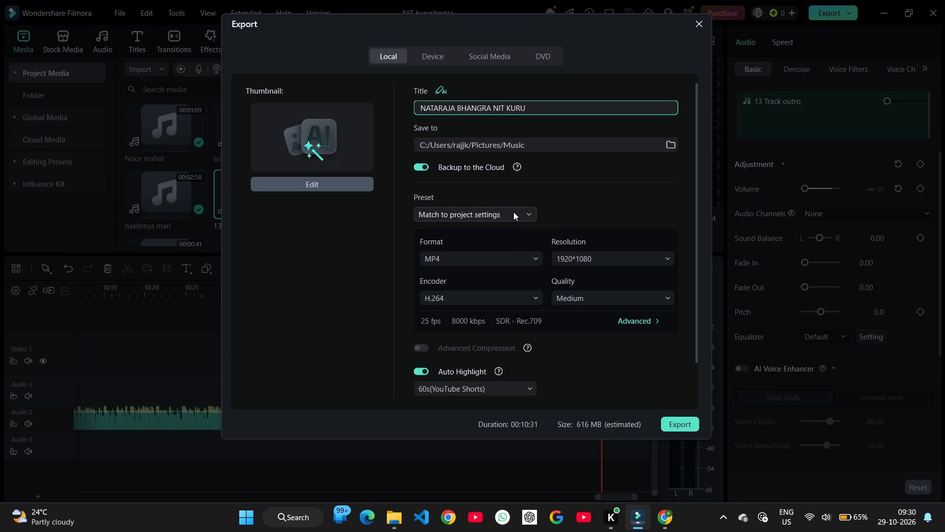
{"action": "left_click", "coordinate": [486, 301]}
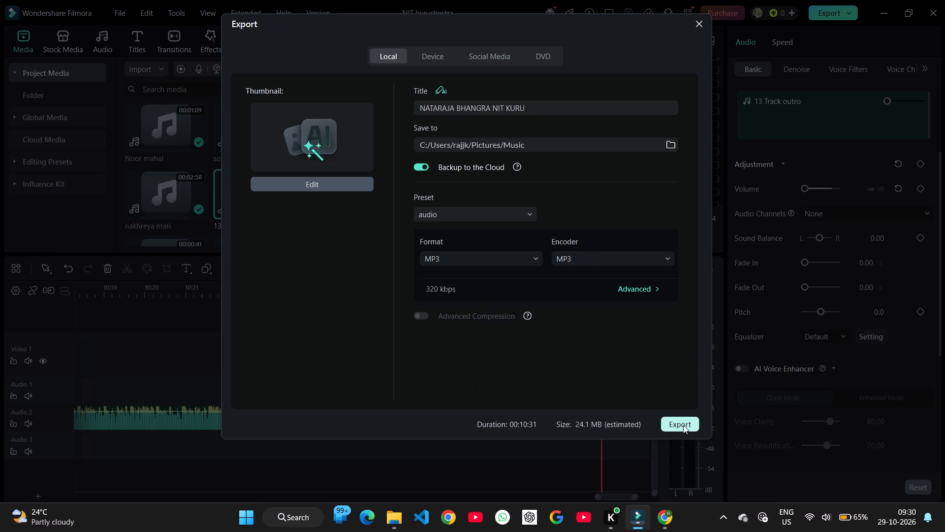
{"action": "left_click", "coordinate": [686, 420]}
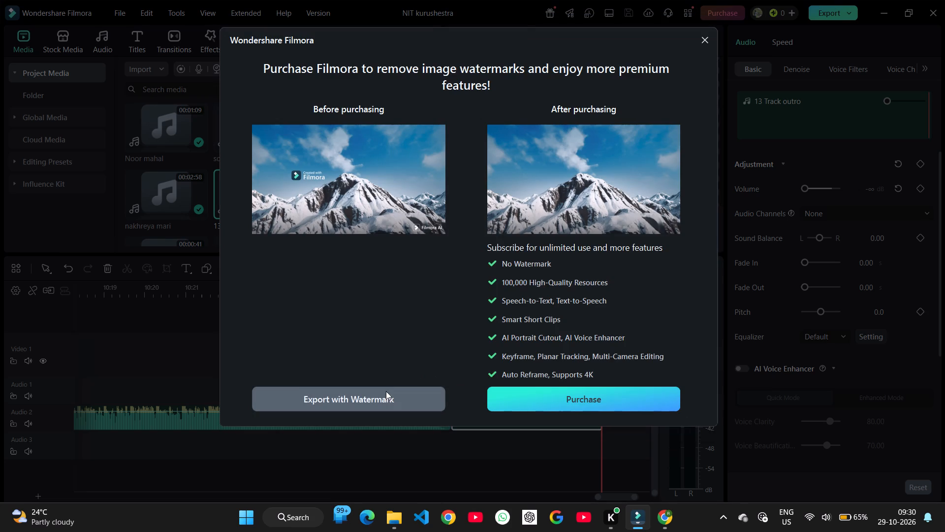
{"action": "left_click", "coordinate": [385, 396]}
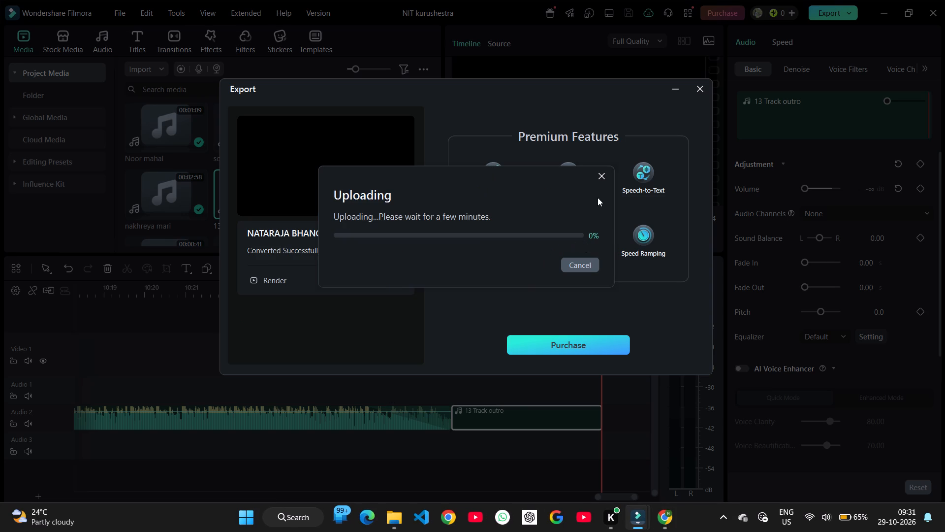
{"action": "left_click", "coordinate": [607, 173]}
{"action": "left_click", "coordinate": [703, 90]}
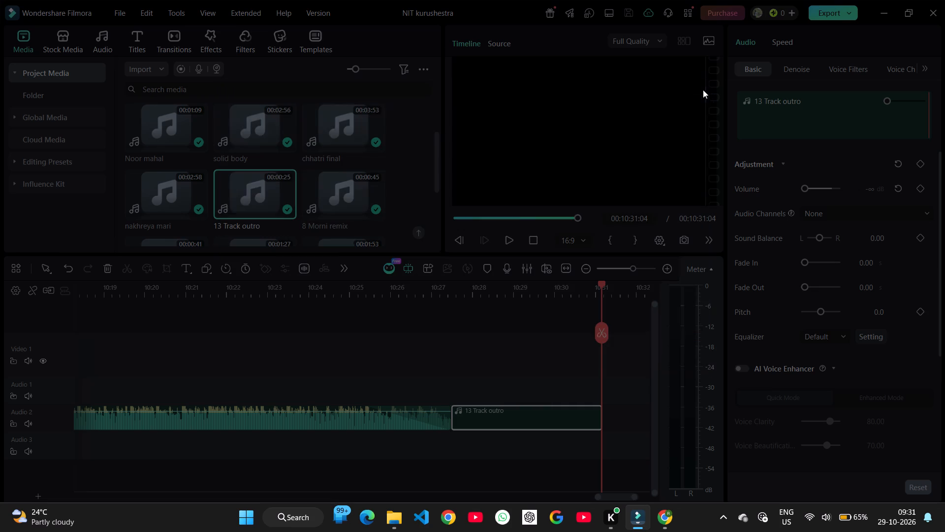
Close the Filmora project editor and the Chrome window behind it.
{"action": "left_click", "coordinate": [936, 10]}
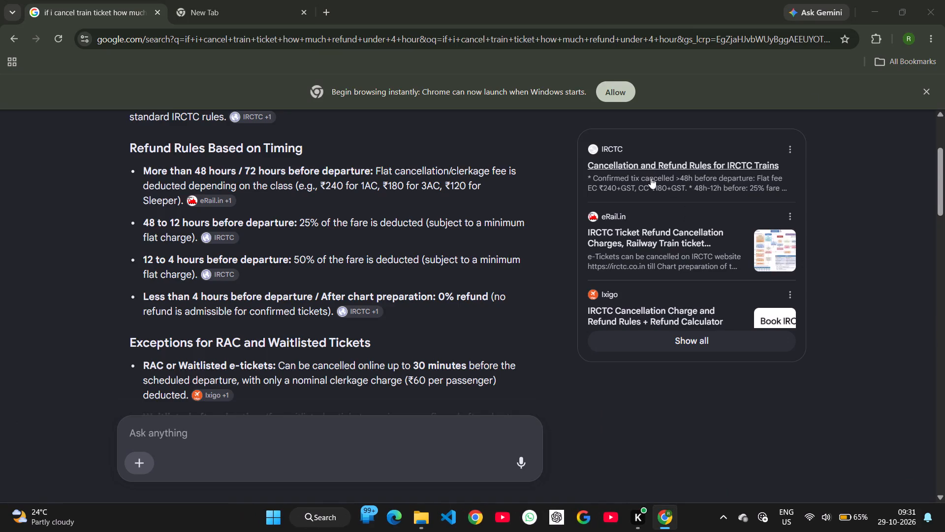
{"action": "left_click", "coordinate": [944, 0]}
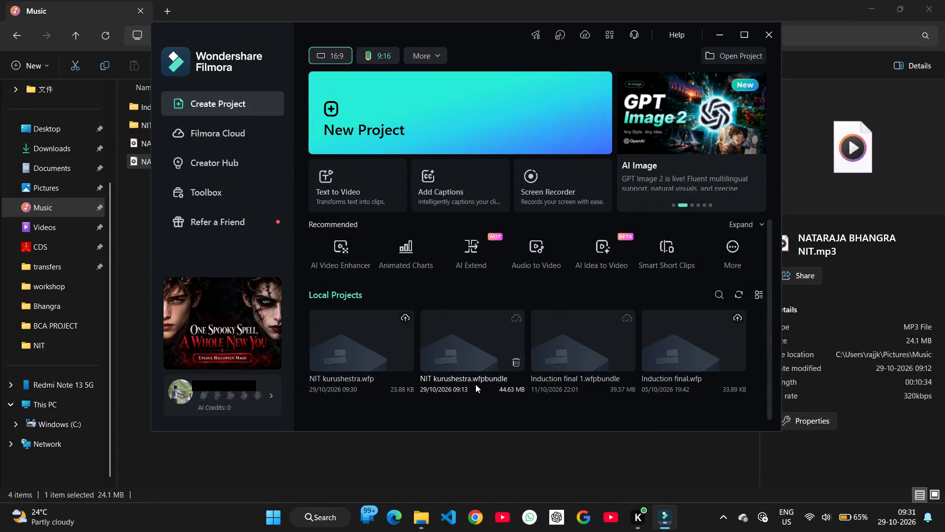
Dismiss the promotional offer and close the Filmora start window.
{"action": "left_click_drag", "start_coordinate": [475, 384], "coordinate": [479, 349]}
{"action": "left_click", "coordinate": [768, 33]}
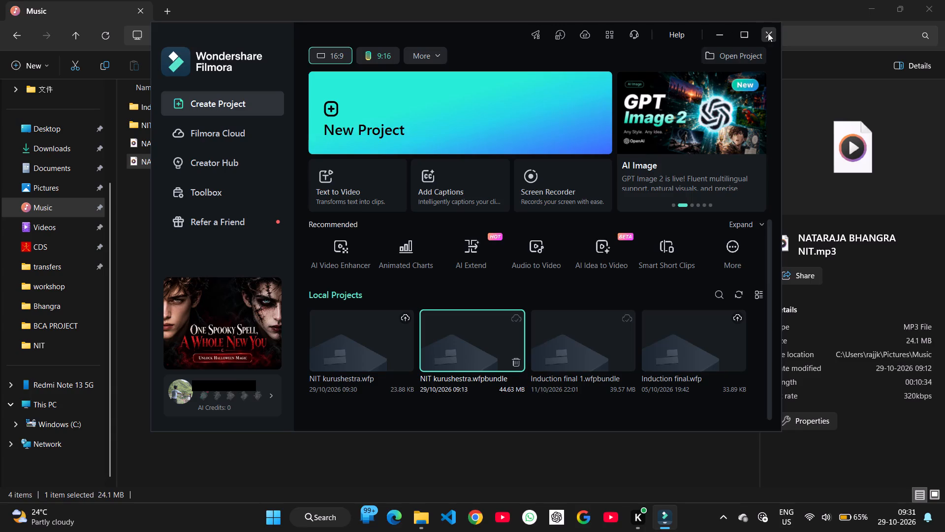
{"action": "left_click", "coordinate": [771, 30]}
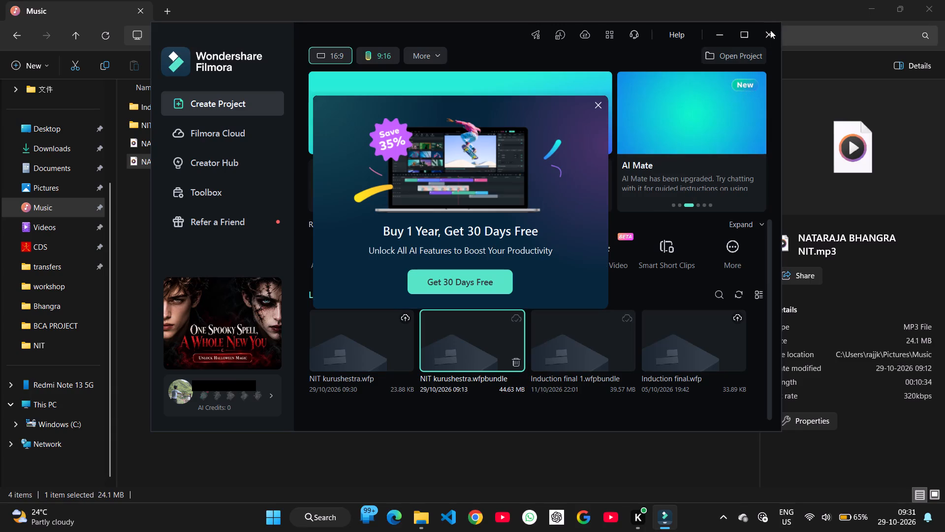
{"action": "right_click", "coordinate": [472, 350]}
{"action": "left_click", "coordinate": [597, 104]}
{"action": "left_click", "coordinate": [769, 38]}
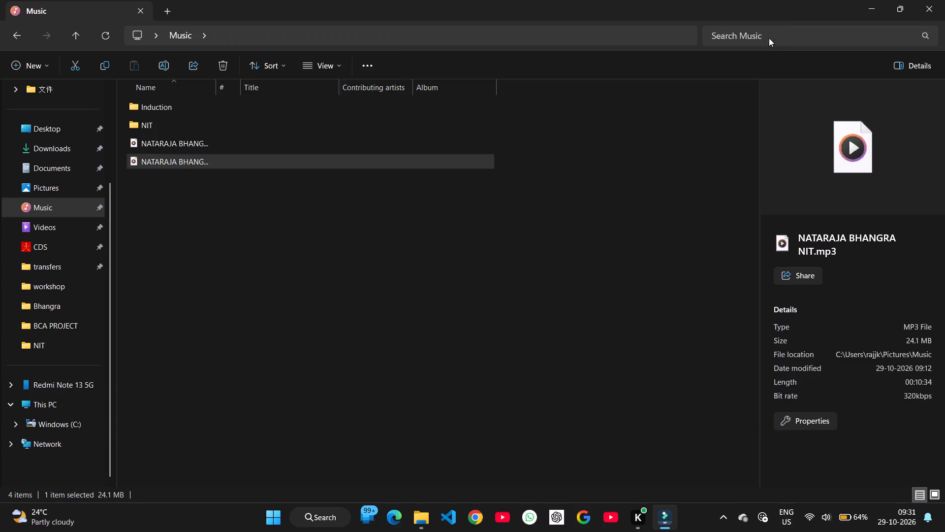
Look through the NIT, Documents bhangra, Induction and Videos folders for the mix's files and return to Music.
{"action": "double_click", "coordinate": [217, 131]}
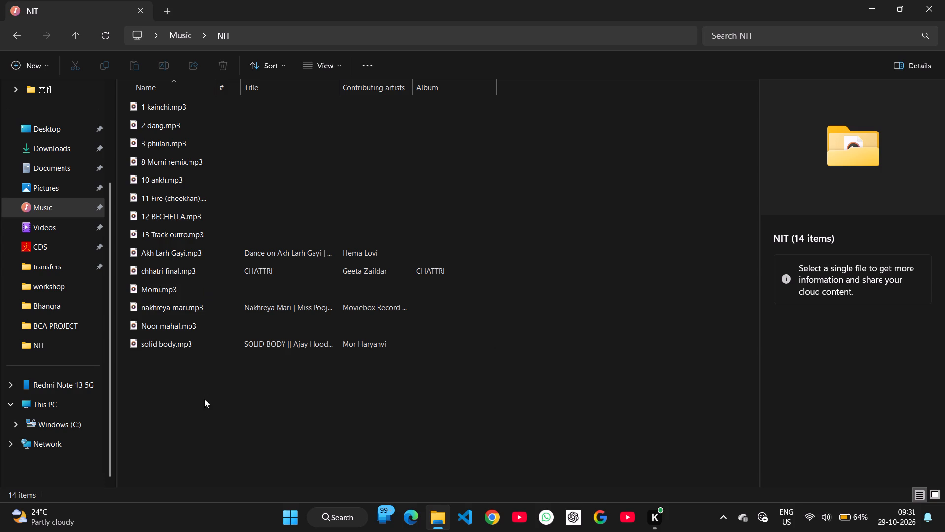
{"action": "double_click", "coordinate": [204, 410]}
{"action": "left_click", "coordinate": [181, 38]}
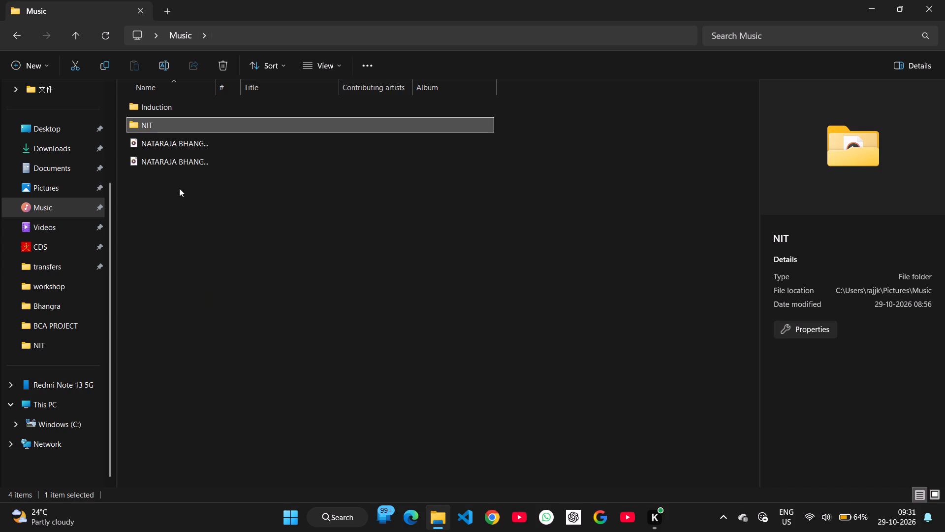
{"action": "left_click", "coordinate": [77, 158]}
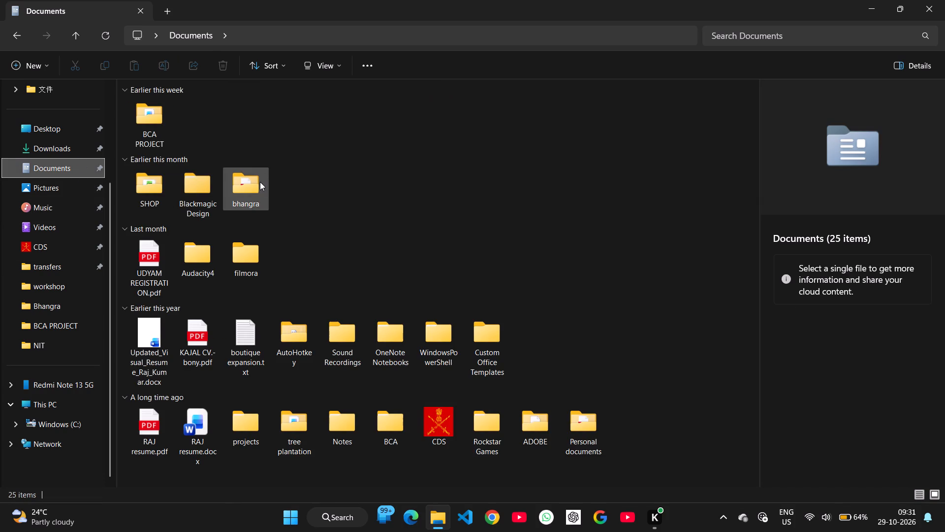
{"action": "double_click", "coordinate": [260, 182]}
{"action": "left_click", "coordinate": [47, 187]}
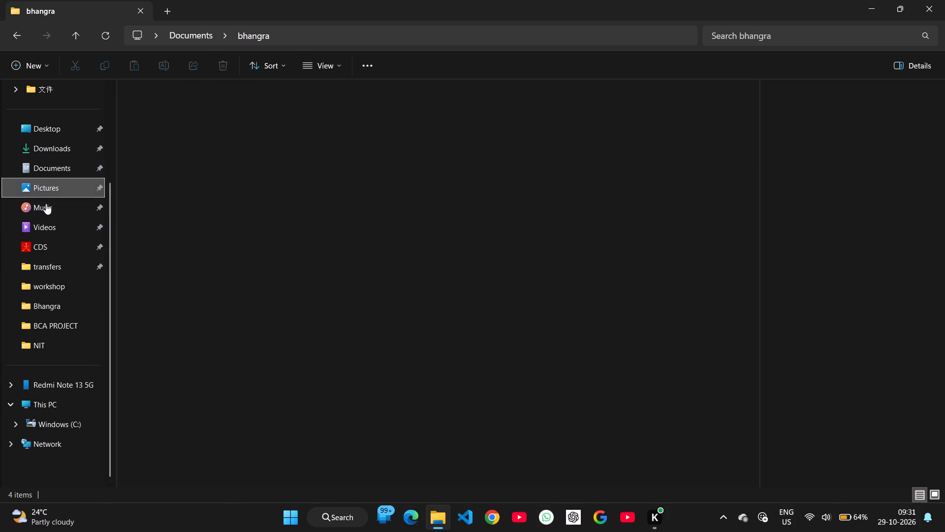
{"action": "left_click", "coordinate": [46, 203]}
{"action": "double_click", "coordinate": [161, 107]}
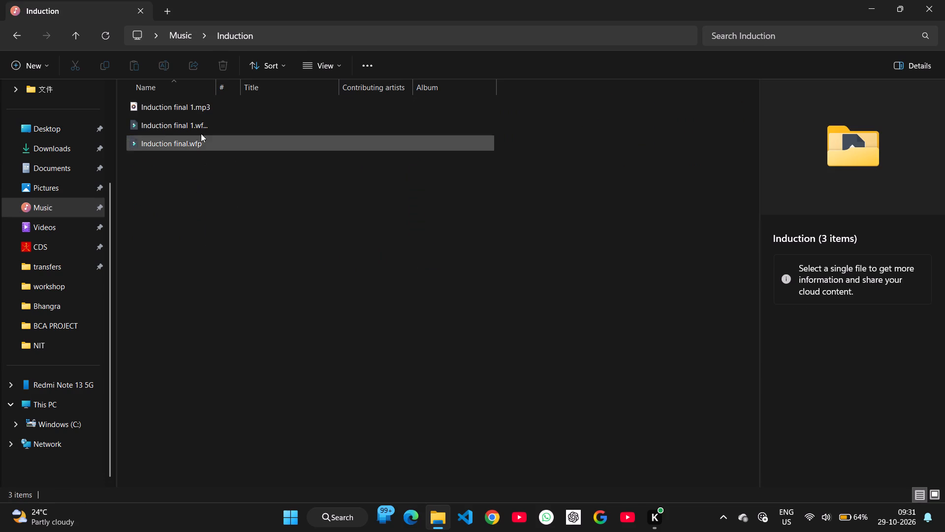
{"action": "left_click", "coordinate": [59, 217]}
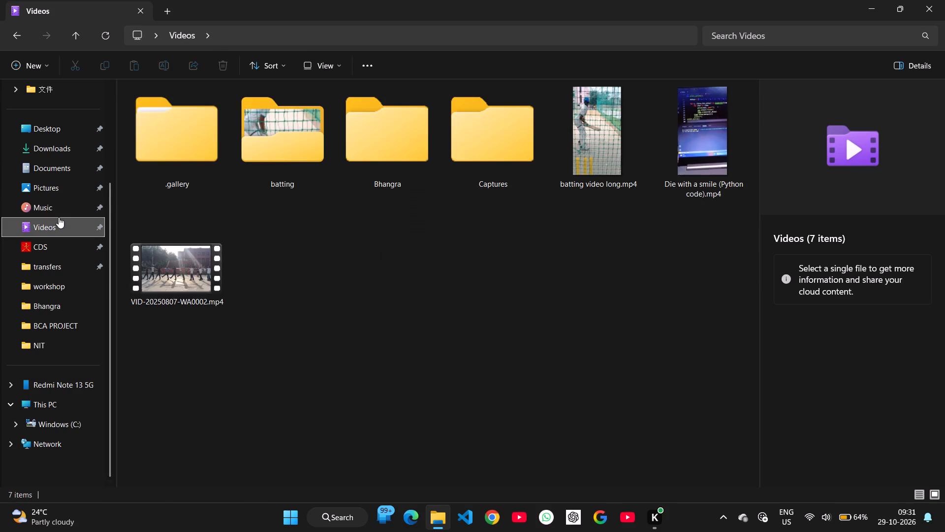
{"action": "left_click", "coordinate": [63, 208]}
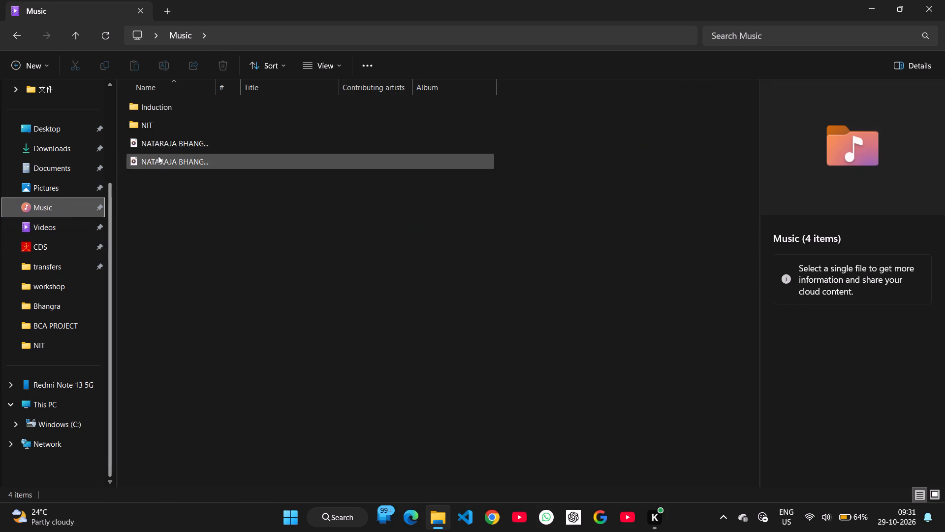
Delete the older export NATARAJA BHANGRA NIT.mp3 from the Music folder.
{"action": "left_click", "coordinate": [166, 147]}
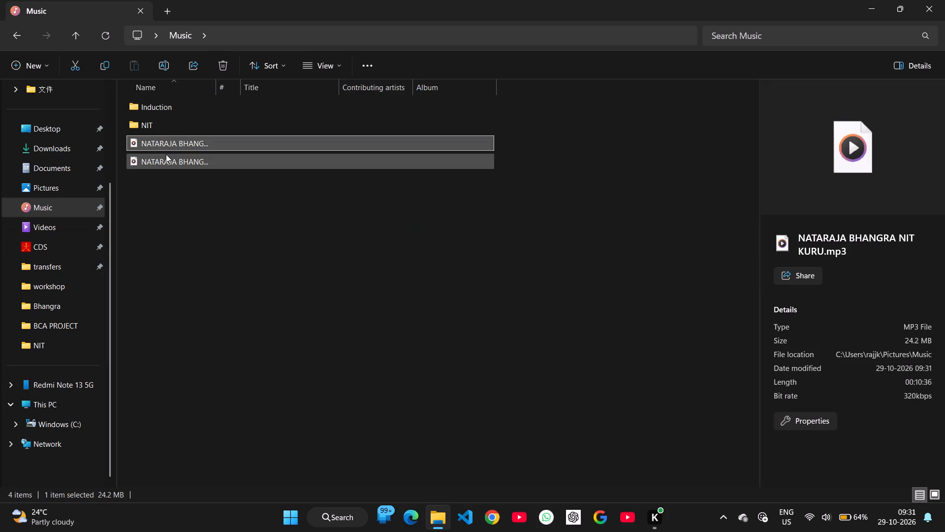
{"action": "left_click", "coordinate": [166, 154]}
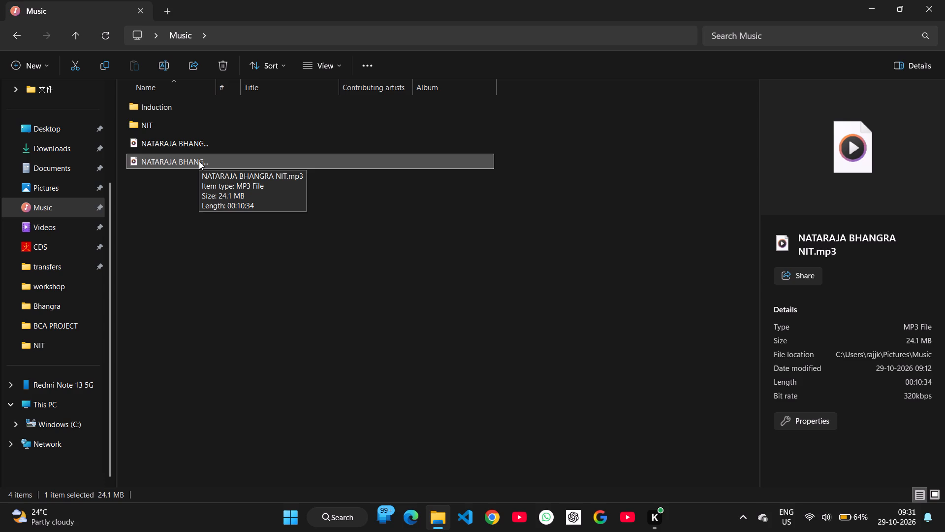
{"action": "key", "text": "Delete"}
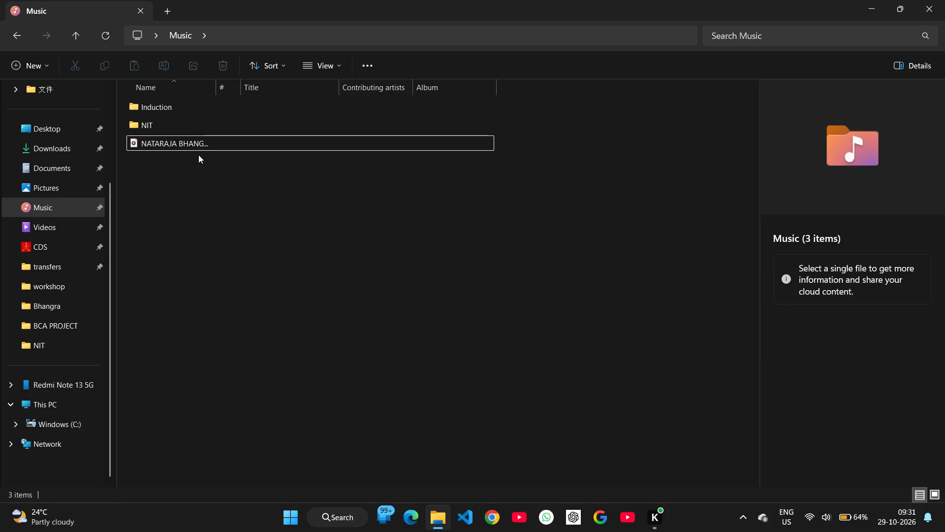
Copy NATARAJA BHANGRA NIT KURU.mp3 to the Music > Bhangra > NIT folder in the MTP USB Device's internal shared storage.
{"action": "left_click", "coordinate": [201, 146]}
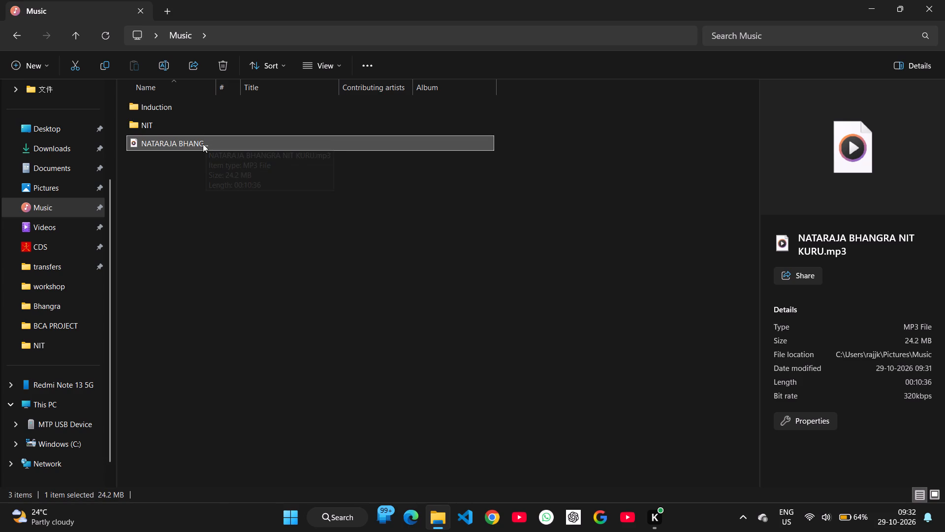
{"action": "key", "text": "ctrl+c"}
{"action": "scroll", "coordinate": [84, 308], "scroll_direction": "down", "scroll_amount": 5}
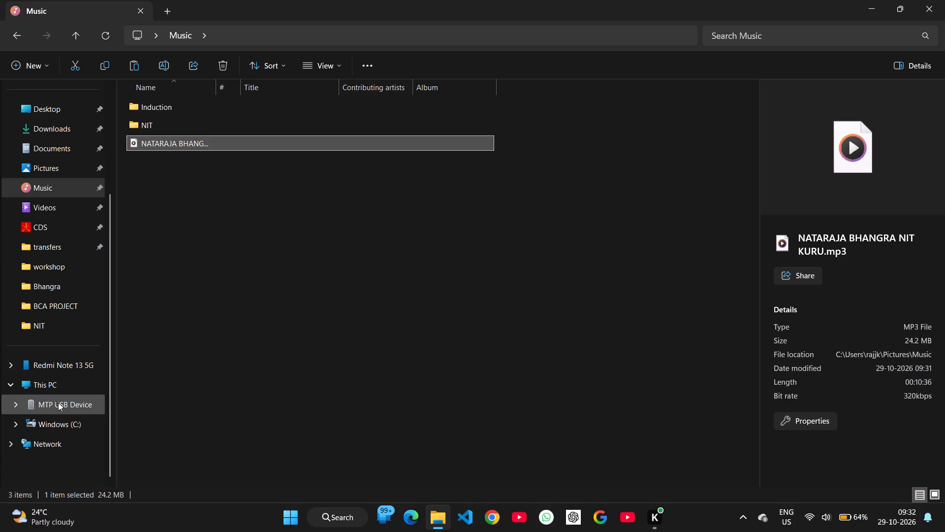
{"action": "scroll", "coordinate": [58, 402], "scroll_direction": "up", "scroll_amount": 2}
{"action": "scroll", "coordinate": [55, 414], "scroll_direction": "down", "scroll_amount": 5}
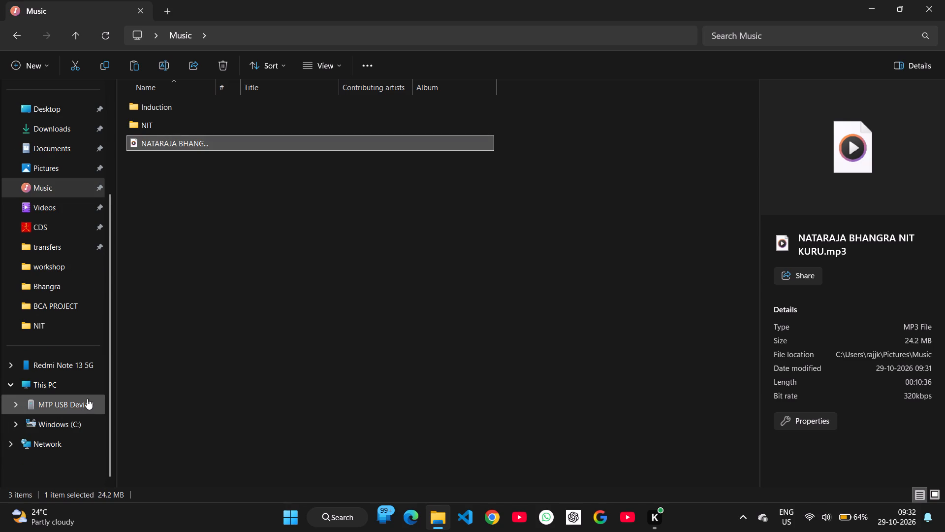
{"action": "left_click", "coordinate": [87, 399]}
{"action": "left_click", "coordinate": [191, 118]}
{"action": "double_click", "coordinate": [195, 113]}
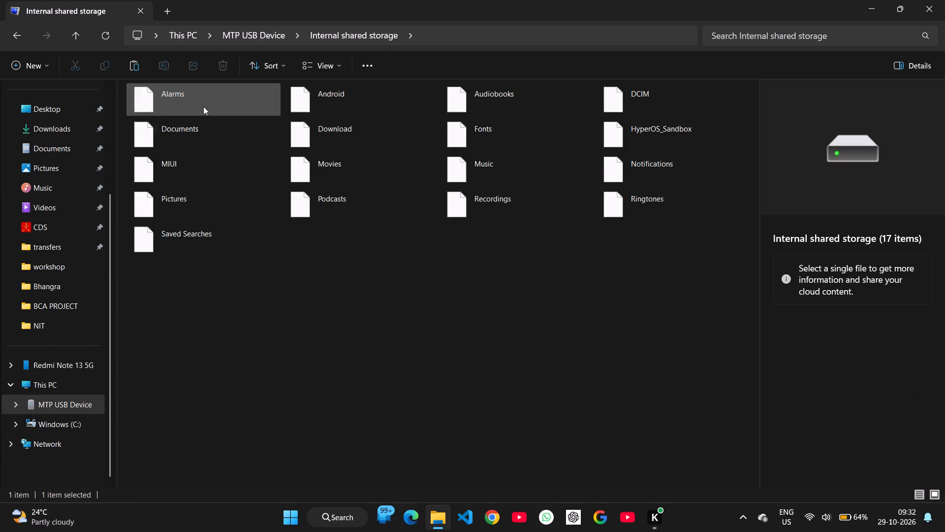
{"action": "double_click", "coordinate": [464, 184]}
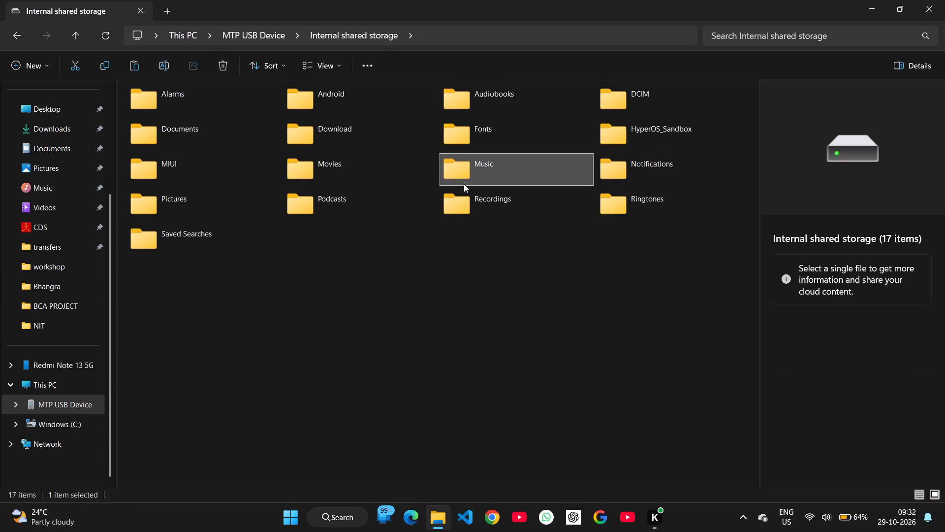
{"action": "double_click", "coordinate": [355, 102]}
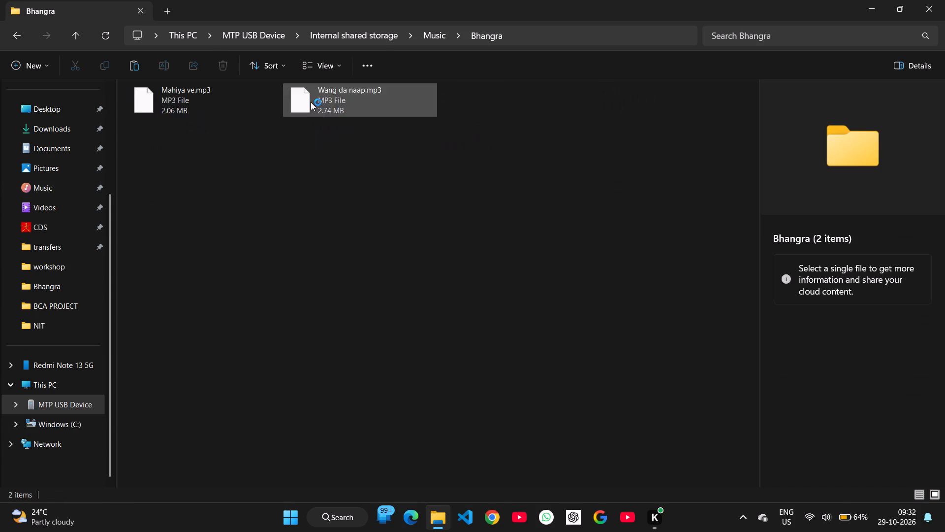
{"action": "double_click", "coordinate": [238, 102]}
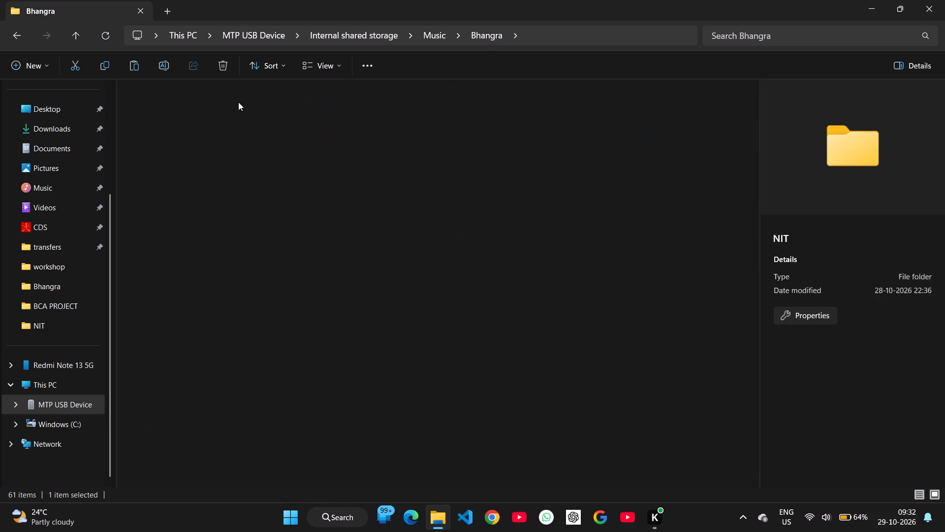
{"action": "left_click", "coordinate": [280, 179]}
{"action": "key", "text": "ctrl+v"}
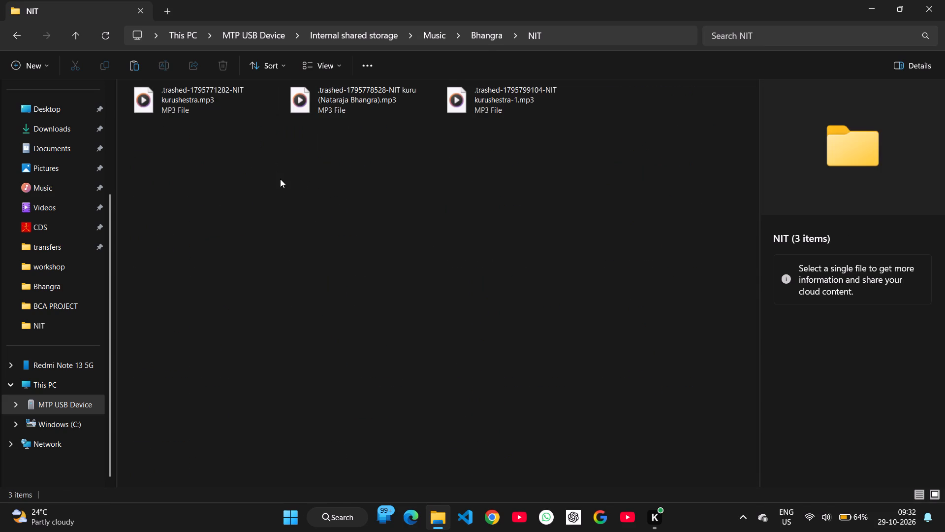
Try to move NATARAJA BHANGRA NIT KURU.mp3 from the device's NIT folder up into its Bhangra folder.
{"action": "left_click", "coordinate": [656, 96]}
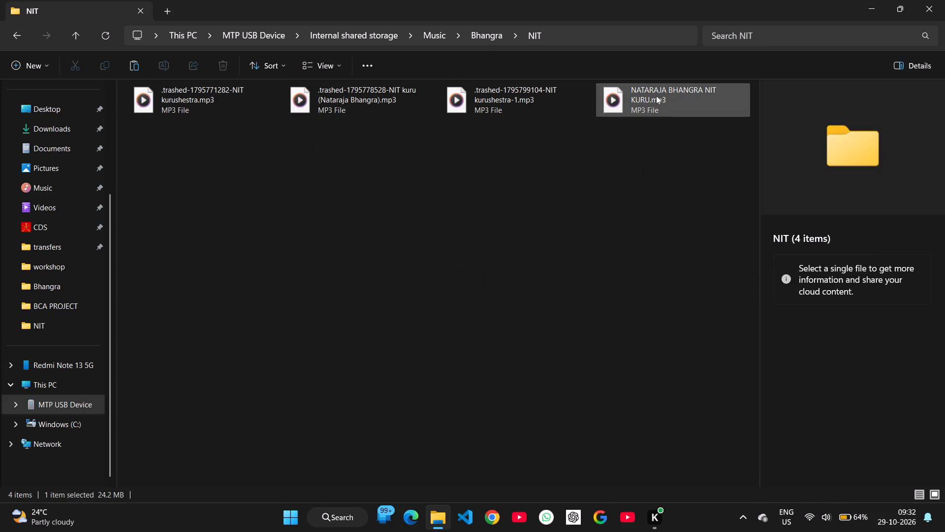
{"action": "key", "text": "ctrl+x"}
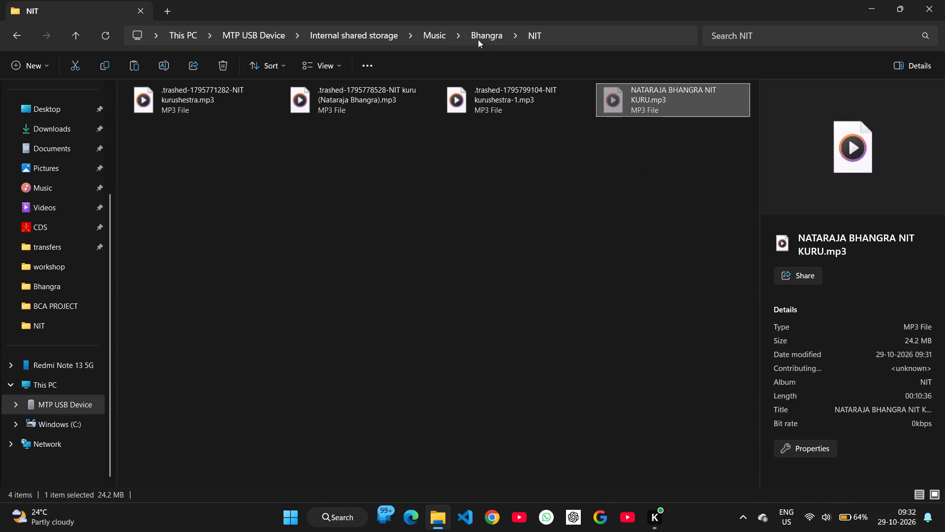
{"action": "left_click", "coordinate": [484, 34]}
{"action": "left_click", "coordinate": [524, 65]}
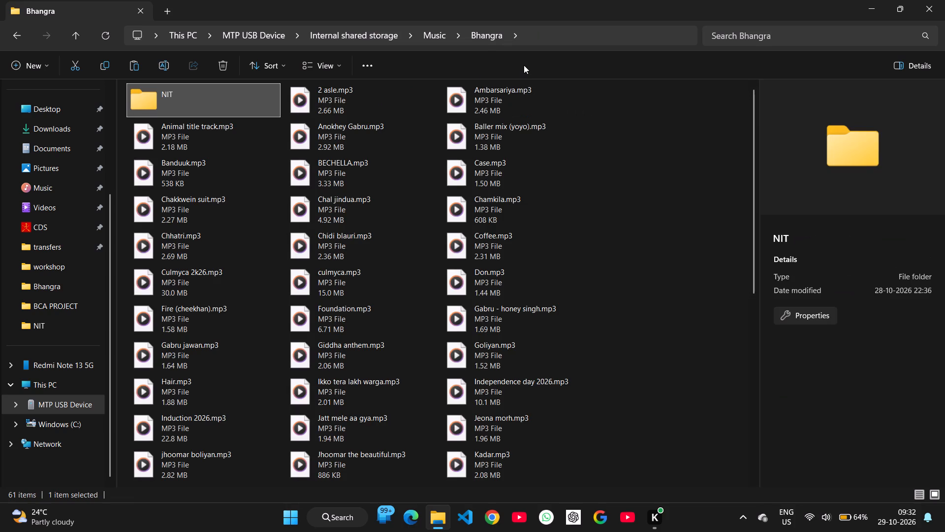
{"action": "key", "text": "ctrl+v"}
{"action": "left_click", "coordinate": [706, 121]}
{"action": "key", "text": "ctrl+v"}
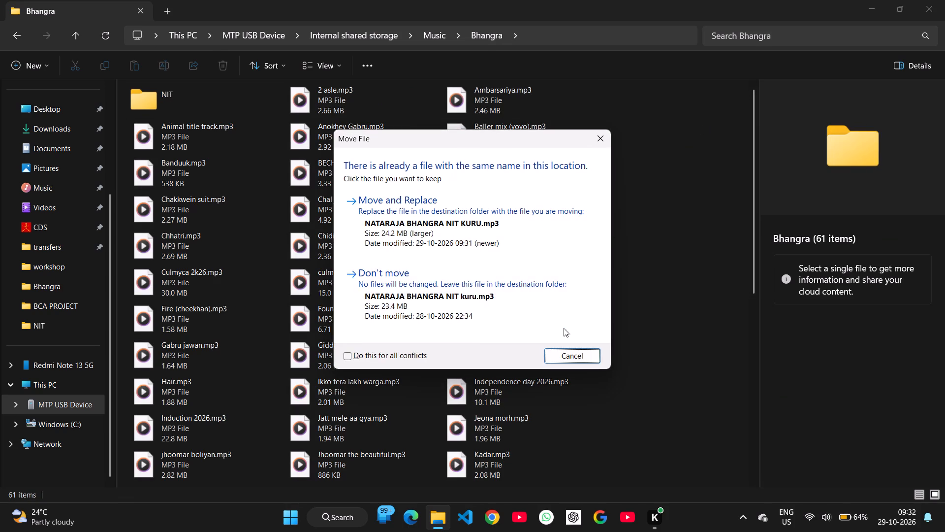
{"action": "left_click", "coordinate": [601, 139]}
Find the same-named NATARAJA BHANGRA NIT kuru.mp3 in the device's Bhangra folder and check its details.
{"action": "scroll", "coordinate": [570, 332], "scroll_direction": "down", "scroll_amount": 1}
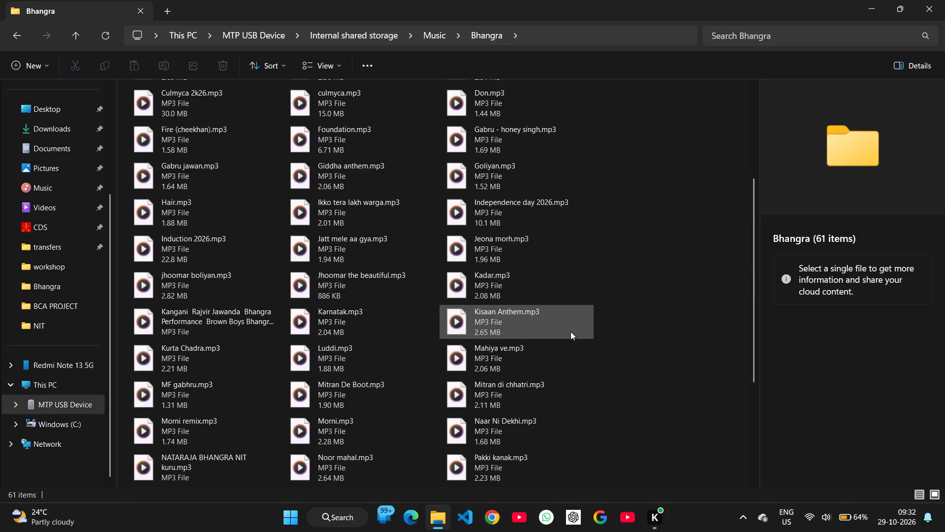
{"action": "scroll", "coordinate": [570, 332], "scroll_direction": "down", "scroll_amount": 1}
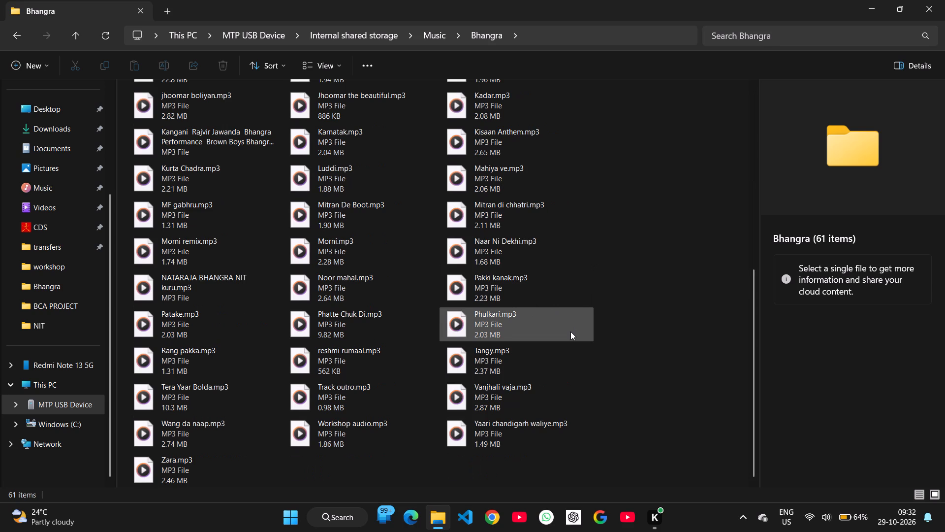
{"action": "scroll", "coordinate": [570, 332], "scroll_direction": "down", "scroll_amount": 1}
{"action": "key", "text": "n"}
{"action": "key", "text": "n"}
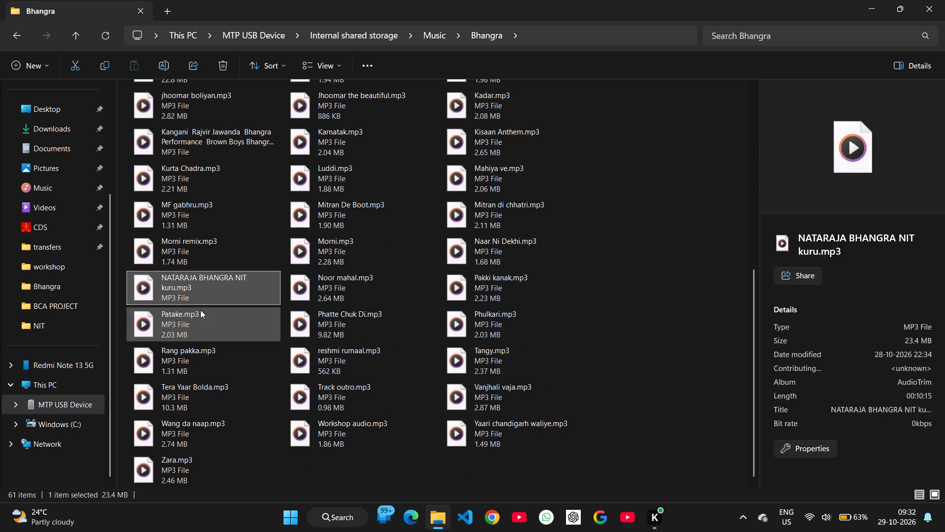
{"action": "key", "text": "n"}
{"action": "left_click", "coordinate": [223, 288]}
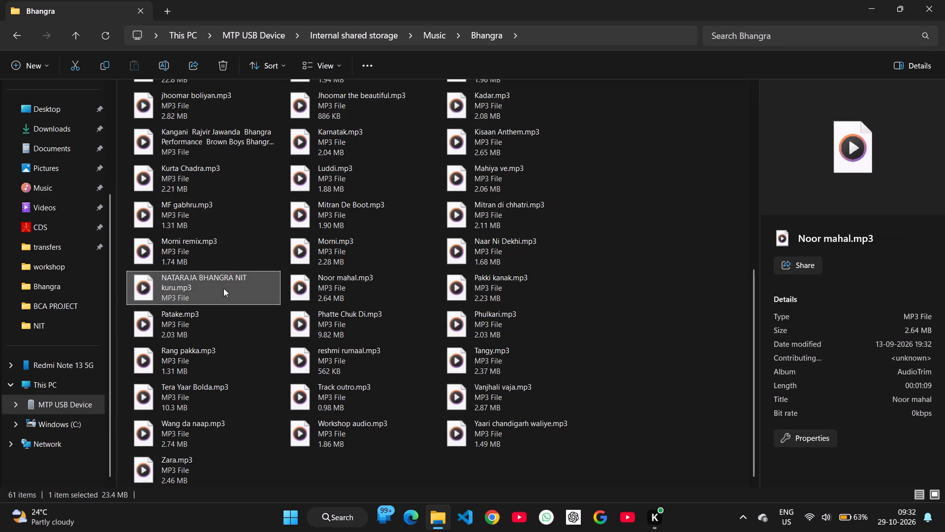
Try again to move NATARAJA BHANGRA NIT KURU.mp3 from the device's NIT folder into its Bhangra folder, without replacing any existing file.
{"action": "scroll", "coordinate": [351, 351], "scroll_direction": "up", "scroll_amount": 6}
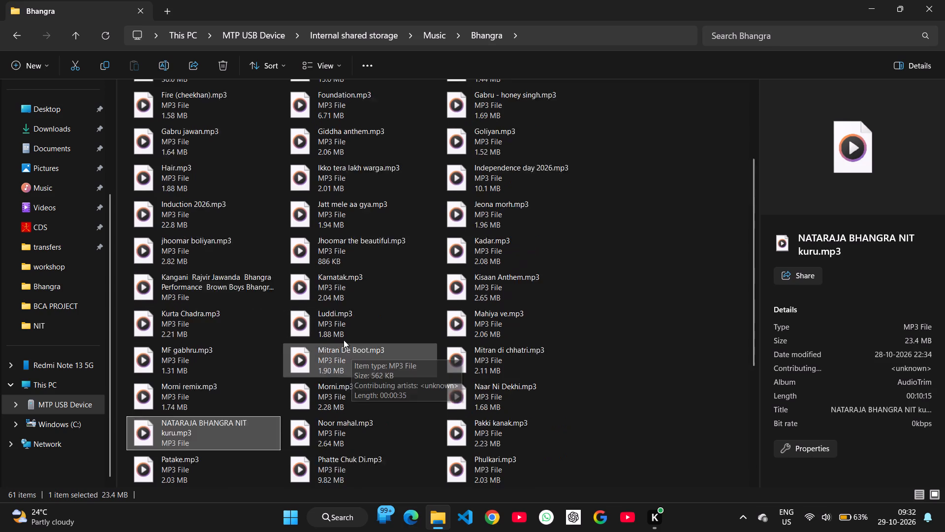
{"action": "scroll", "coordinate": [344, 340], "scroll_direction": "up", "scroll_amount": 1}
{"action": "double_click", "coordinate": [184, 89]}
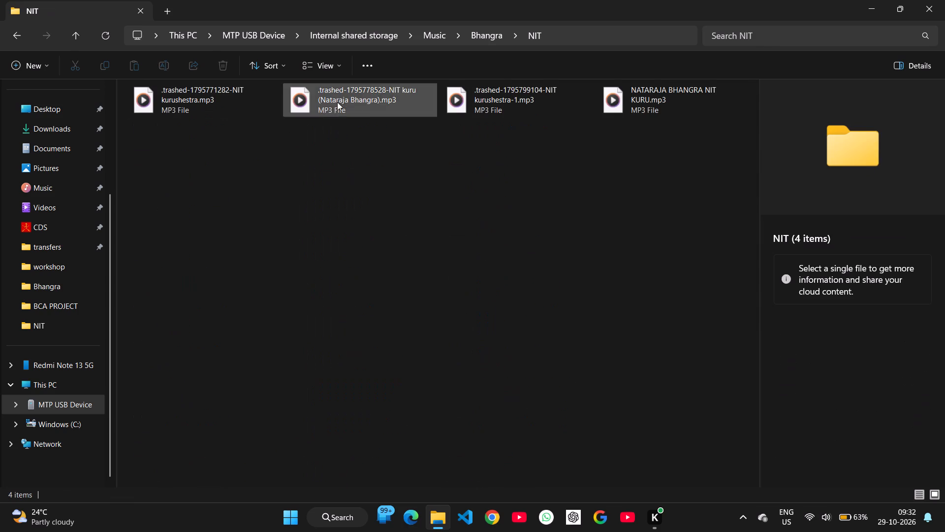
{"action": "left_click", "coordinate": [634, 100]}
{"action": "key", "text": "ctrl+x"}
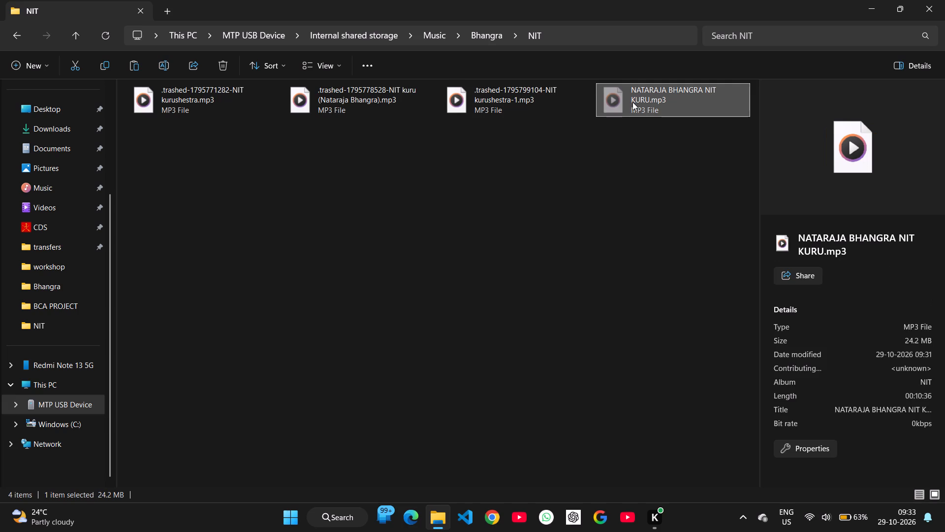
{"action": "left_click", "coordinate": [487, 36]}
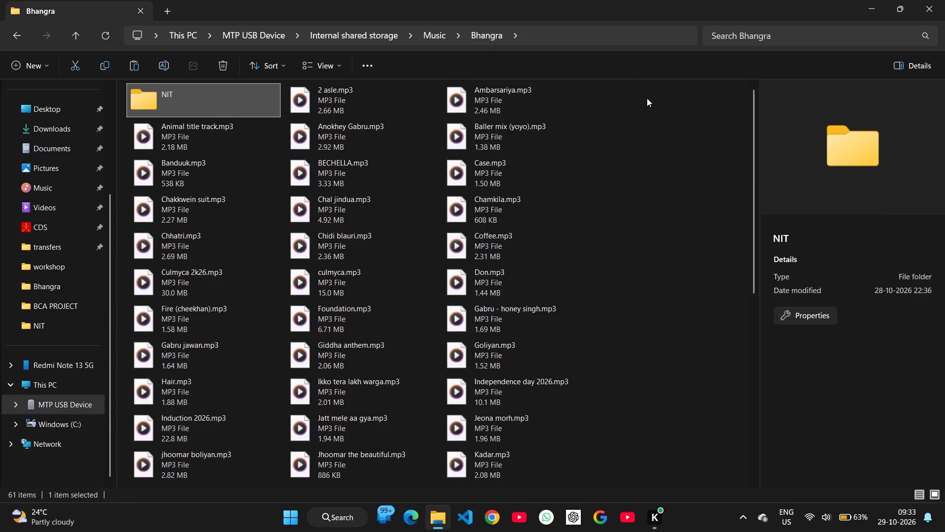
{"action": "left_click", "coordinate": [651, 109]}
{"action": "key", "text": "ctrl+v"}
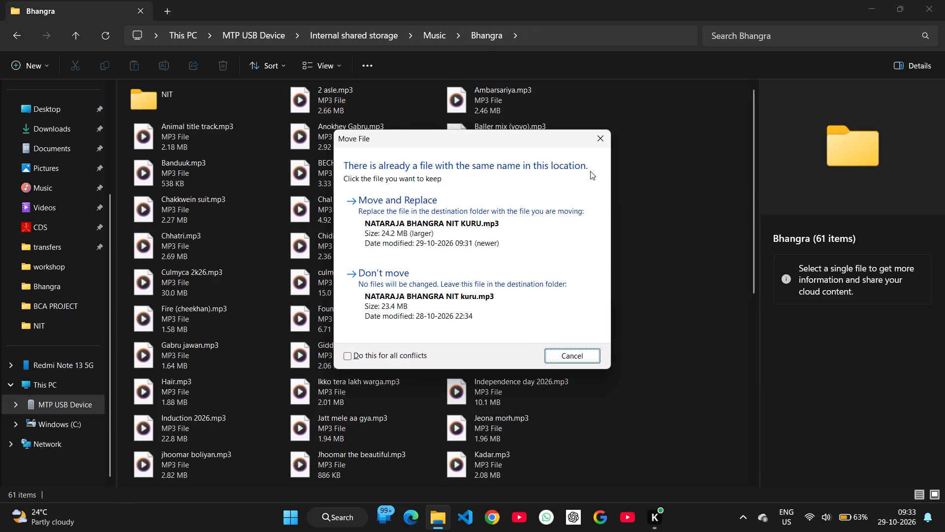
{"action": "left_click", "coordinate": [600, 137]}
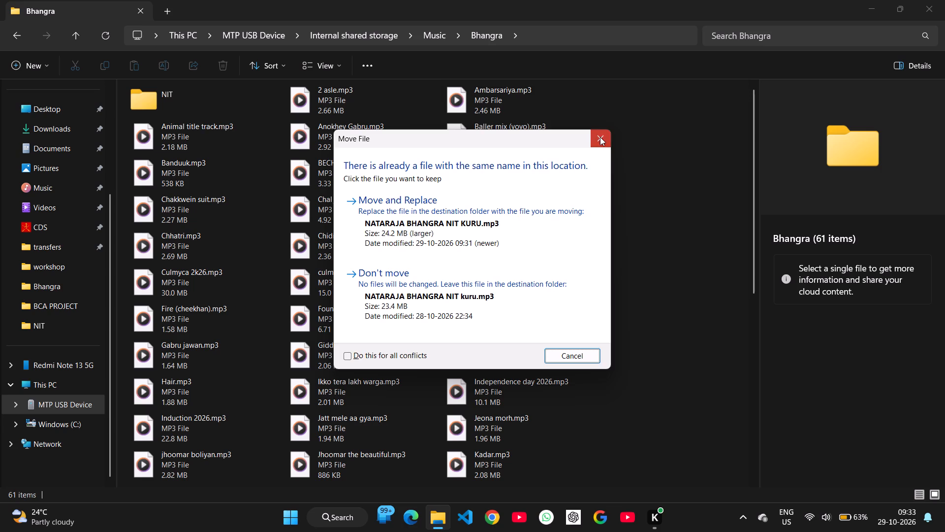
Rename NATARAJA BHANGRA NIT KURU.mp3 in the device's NIT folder as NATARAJA BHANGRA NIT.mp3.
{"action": "double_click", "coordinate": [192, 102]}
{"action": "left_click", "coordinate": [640, 95]}
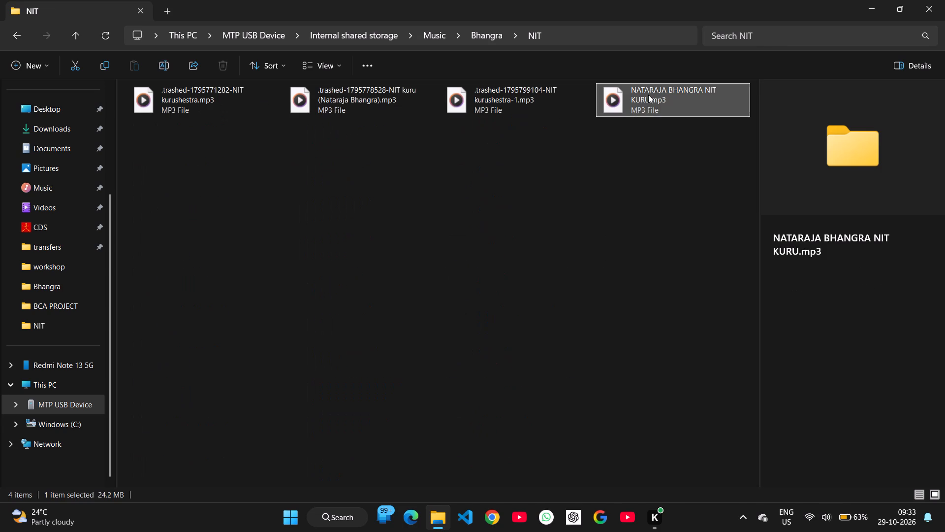
{"action": "left_click", "coordinate": [649, 102]}
{"action": "left_click", "coordinate": [649, 98]}
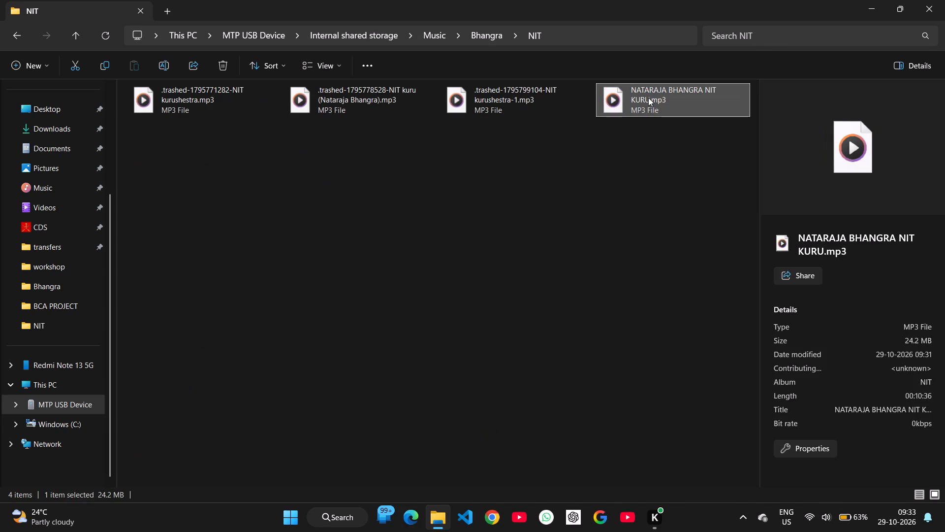
{"action": "left_click", "coordinate": [648, 98]}
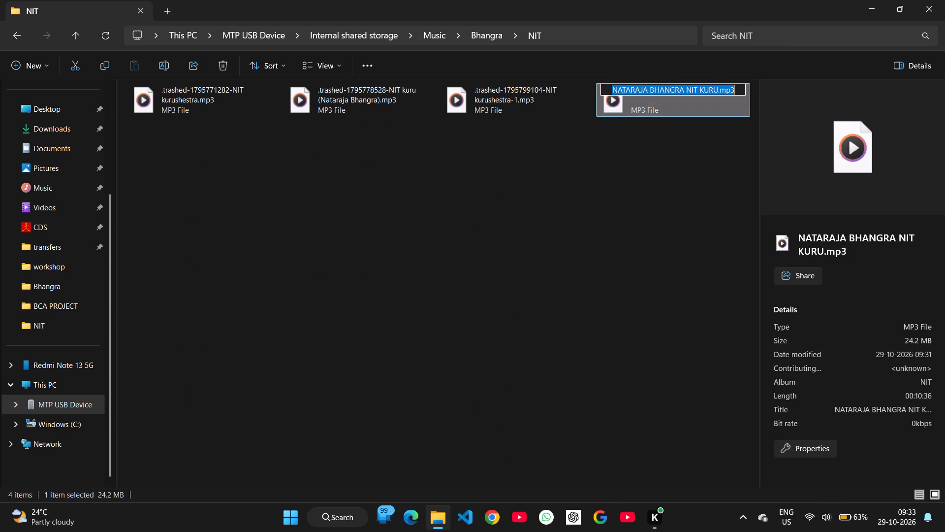
{"action": "left_click", "coordinate": [717, 90]}
{"action": "key", "text": "BackSpace"}
{"action": "key", "text": "BackSpace"}
{"action": "key", "text": "BackSpace"}
{"action": "key", "text": "BackSpace"}
{"action": "key", "text": "BackSpace"}
{"action": "key", "text": "Return"}
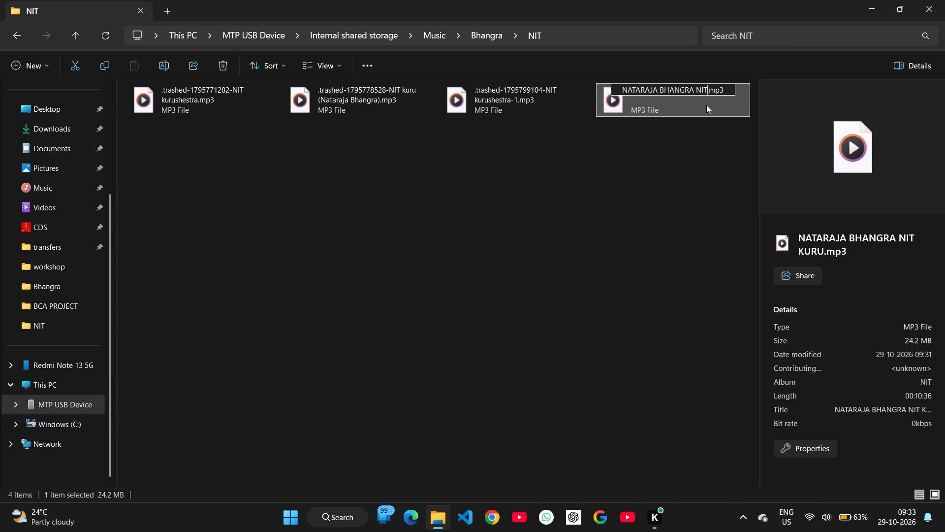
Move NATARAJA BHANGRA NIT.mp3 from the device's NIT folder up into its Bhangra folder and find it in the file list.
{"action": "left_click", "coordinate": [702, 108]}
{"action": "key", "text": "ctrl+x"}
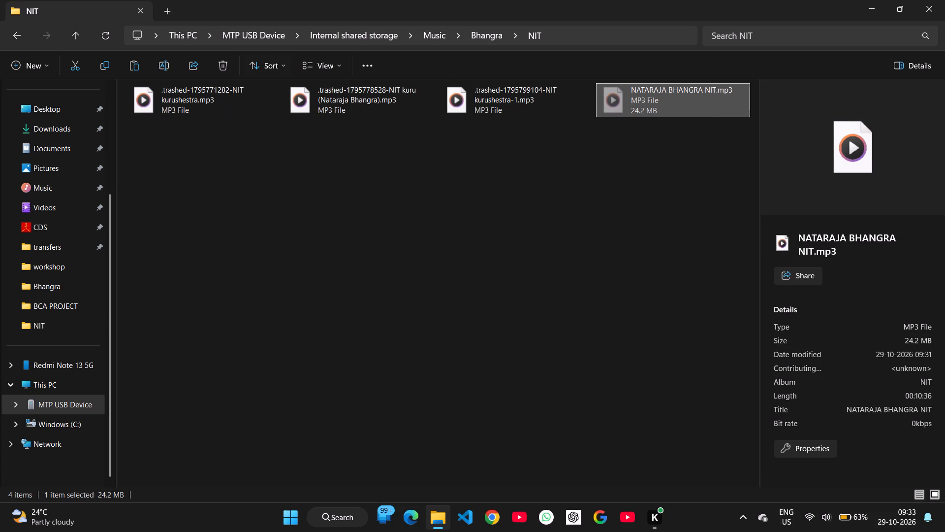
{"action": "left_click", "coordinate": [477, 32]}
{"action": "left_click", "coordinate": [666, 118]}
{"action": "key", "text": "ctrl+v"}
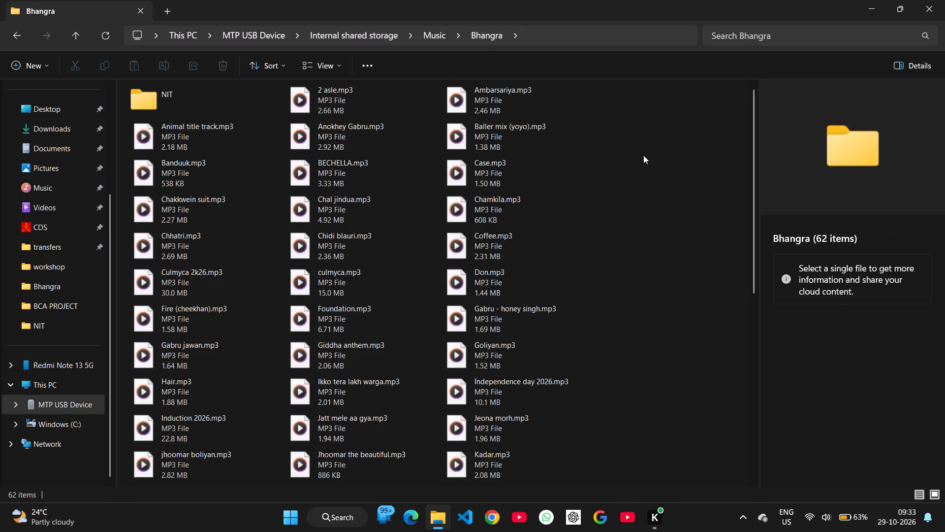
{"action": "scroll", "coordinate": [654, 376], "scroll_direction": "down", "scroll_amount": 4}
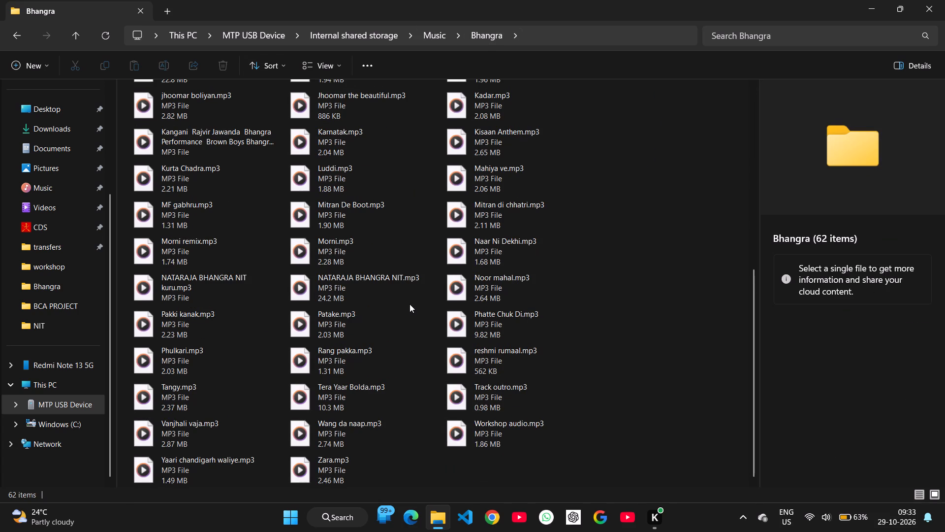